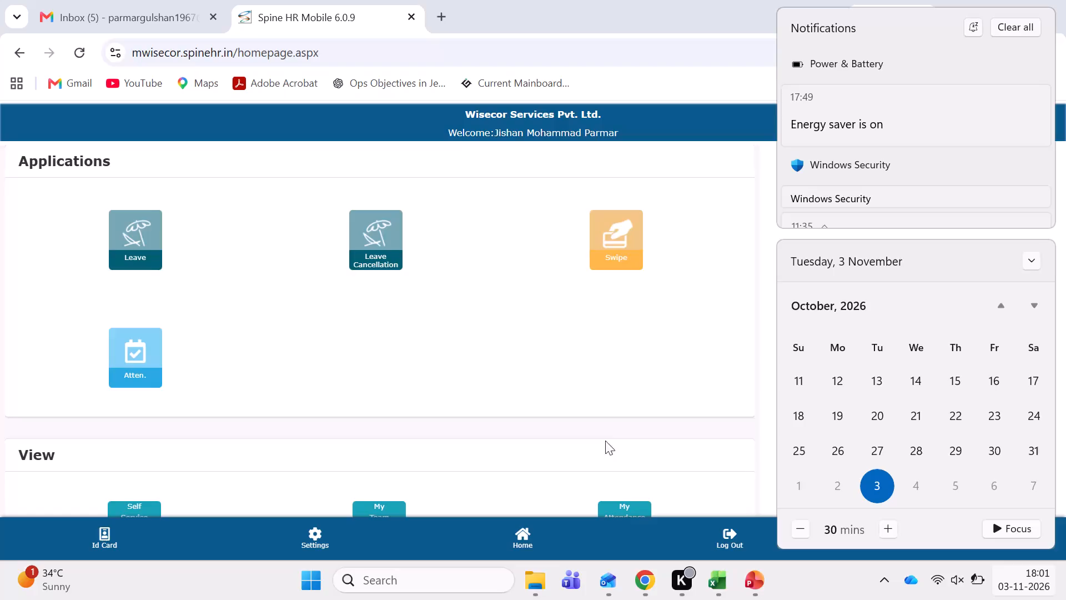
Open a new leave application form from the HR portal homepage.
scroll(564, 434, "down", 2)
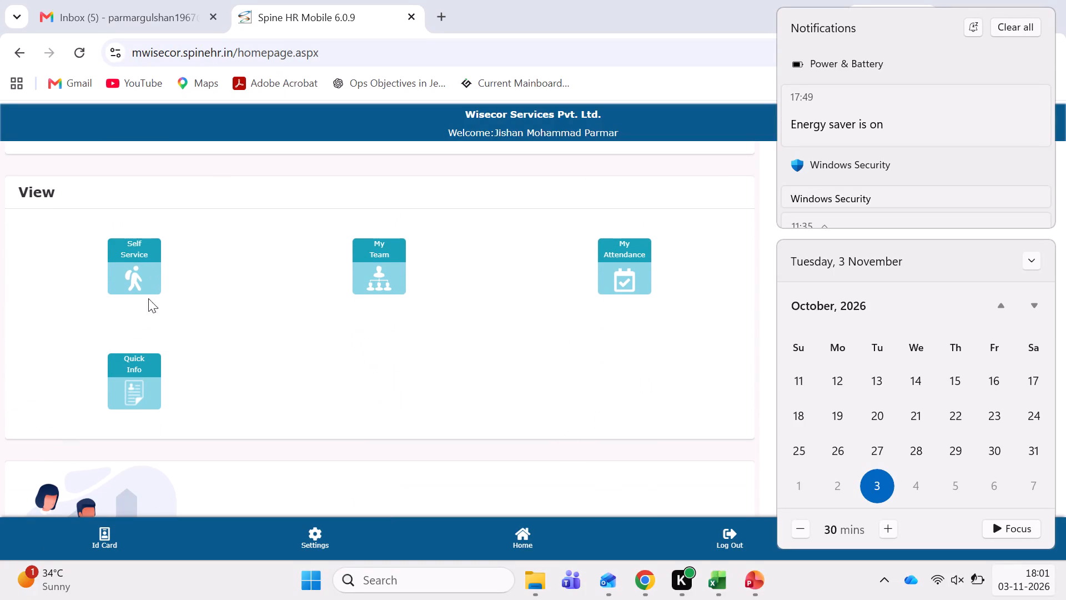
left_click(504, 389)
scroll(504, 389, "down", 2)
scroll(504, 389, "up", 1)
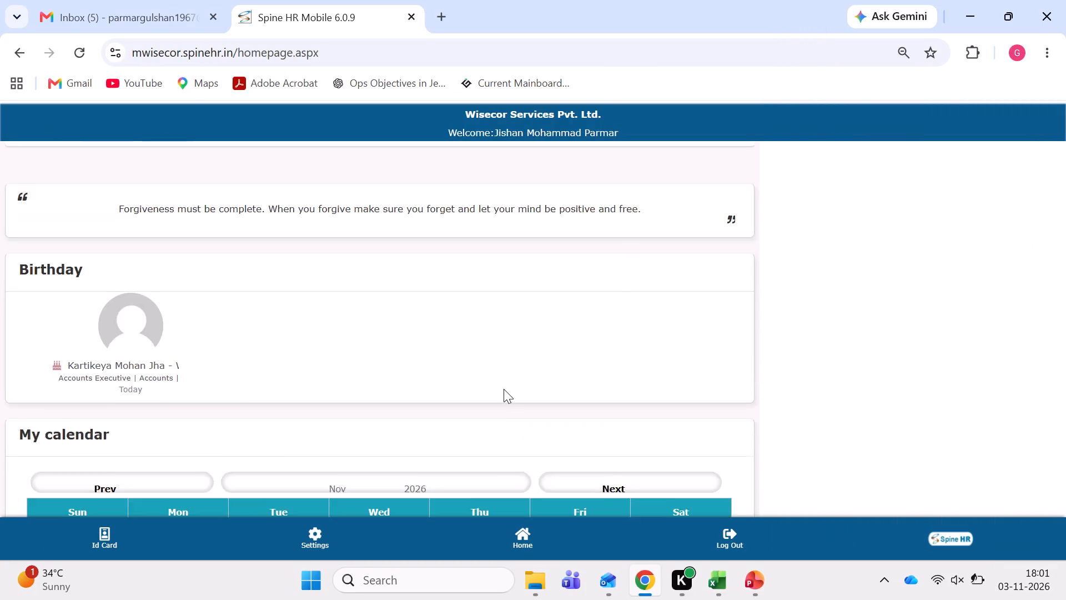
scroll(504, 389, "up", 2)
left_click(138, 223)
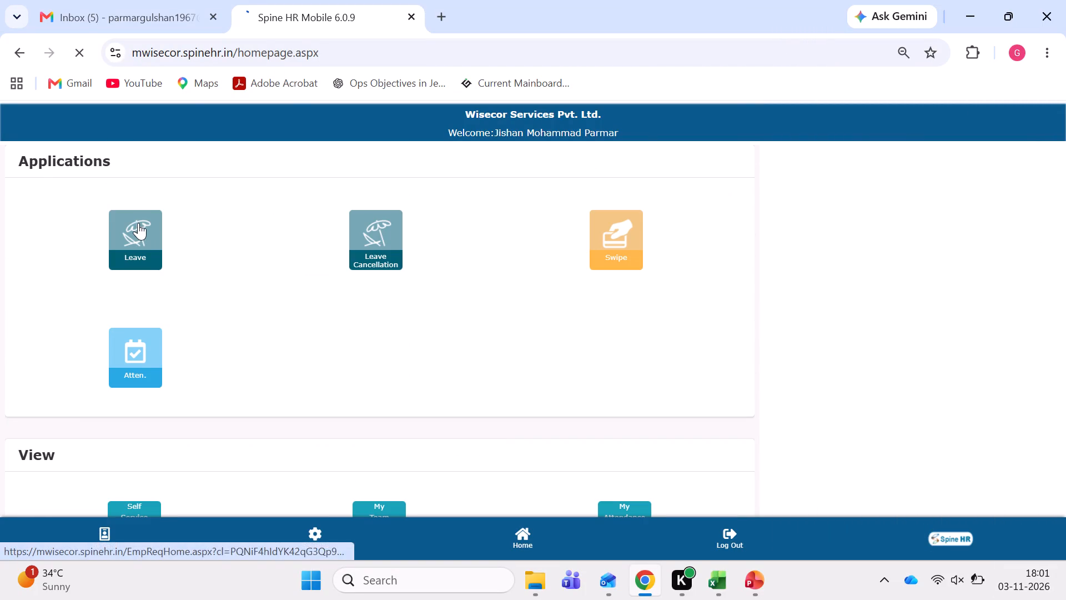
left_click(124, 237)
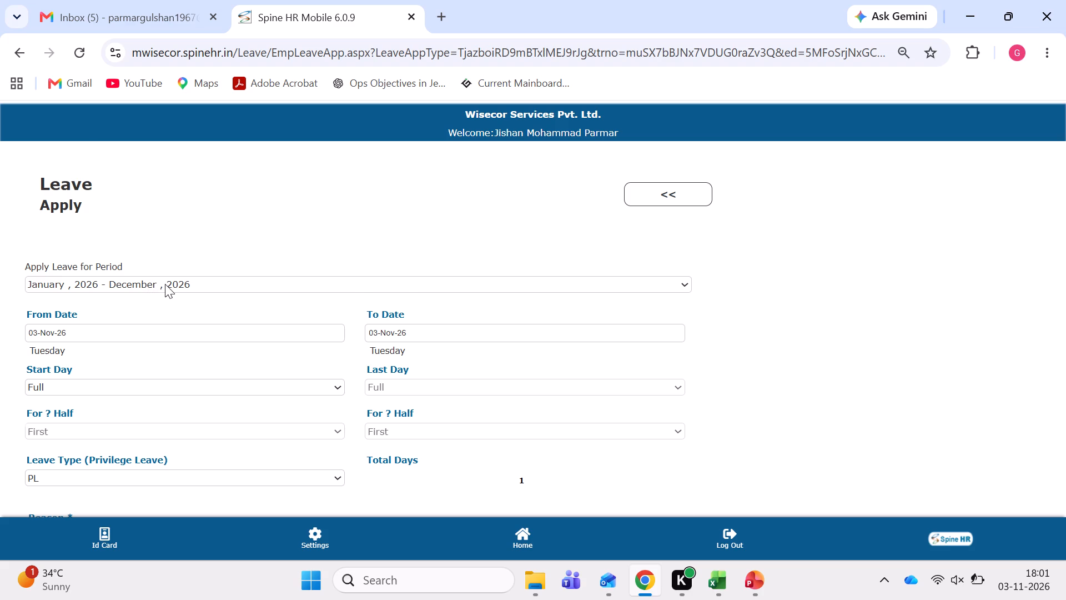
Choose the January 2026 - December 2026 leave period and set both the From Date and To Date to 12-Oct-26.
left_click(133, 236)
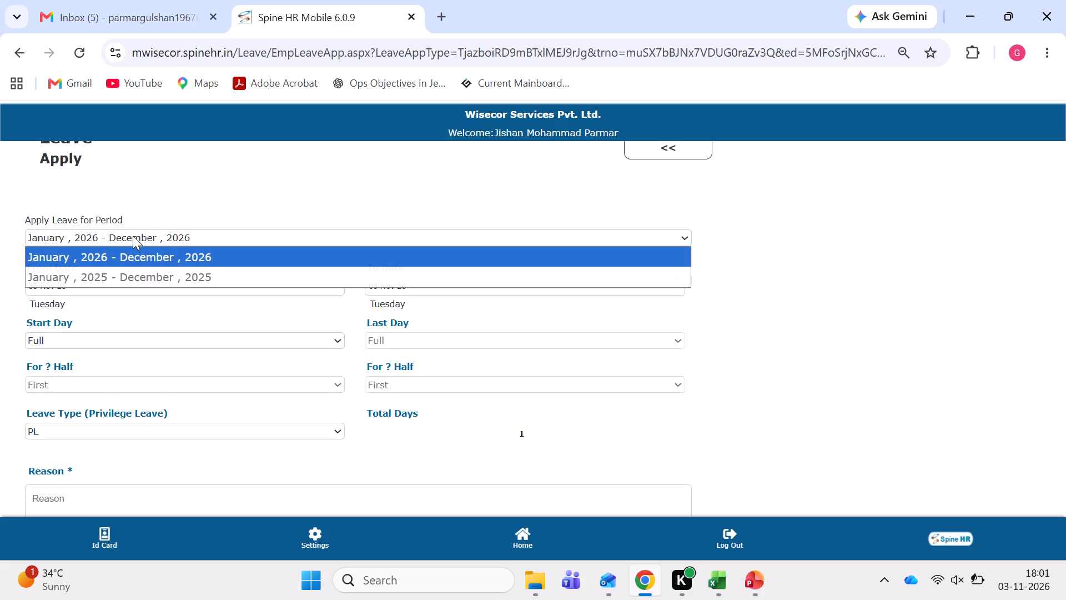
left_click(148, 261)
left_click(114, 284)
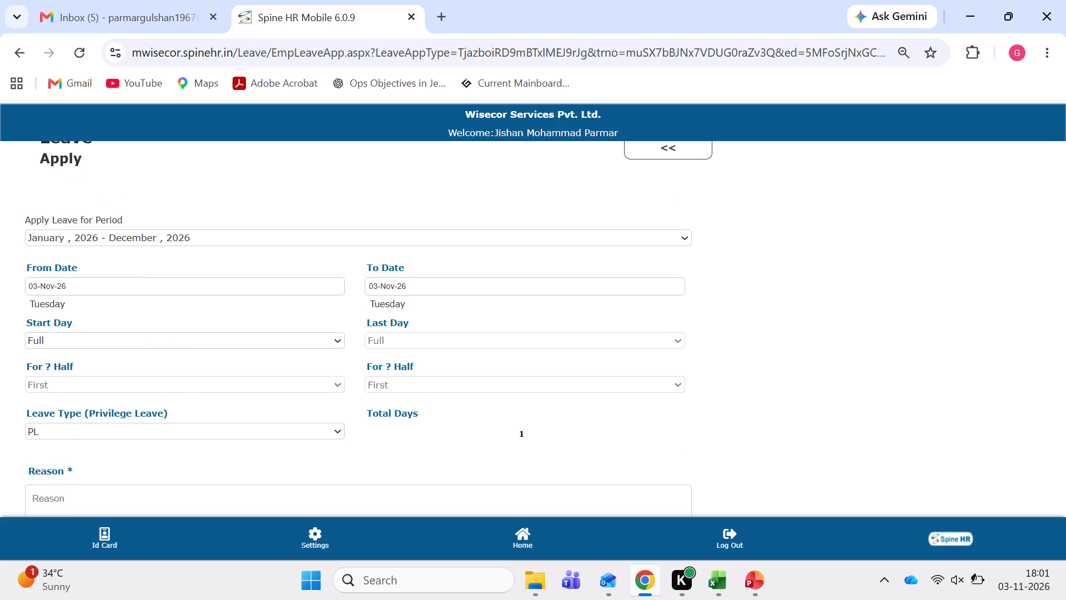
left_click(39, 304)
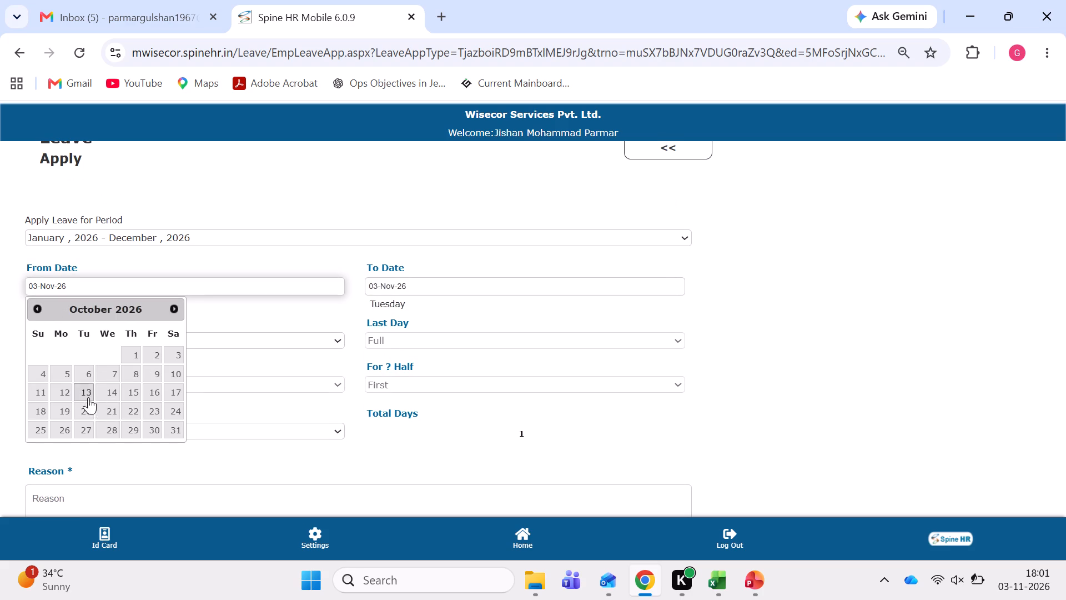
left_click(65, 391)
left_click(389, 284)
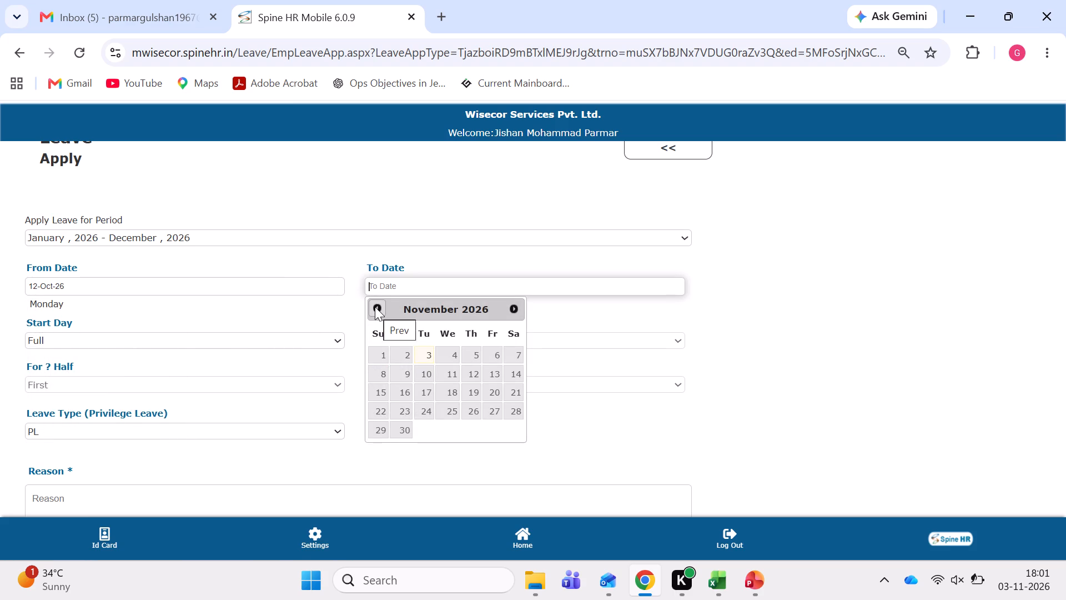
left_click(375, 307)
left_click(400, 395)
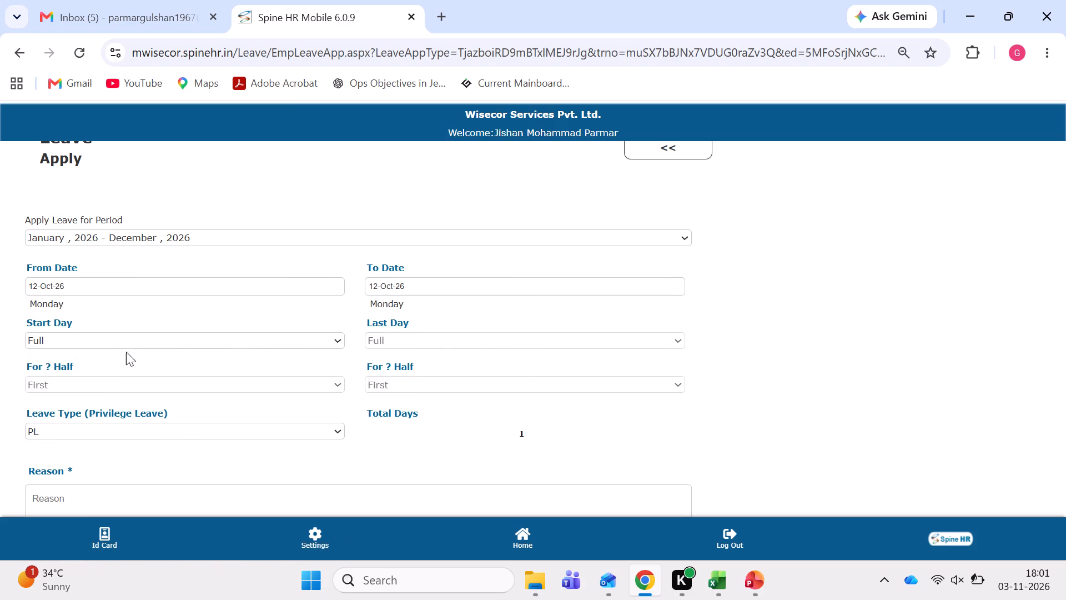
Enter PERSONAL LEAVE as the reason and submit the leave application.
scroll(137, 389, "down", 2)
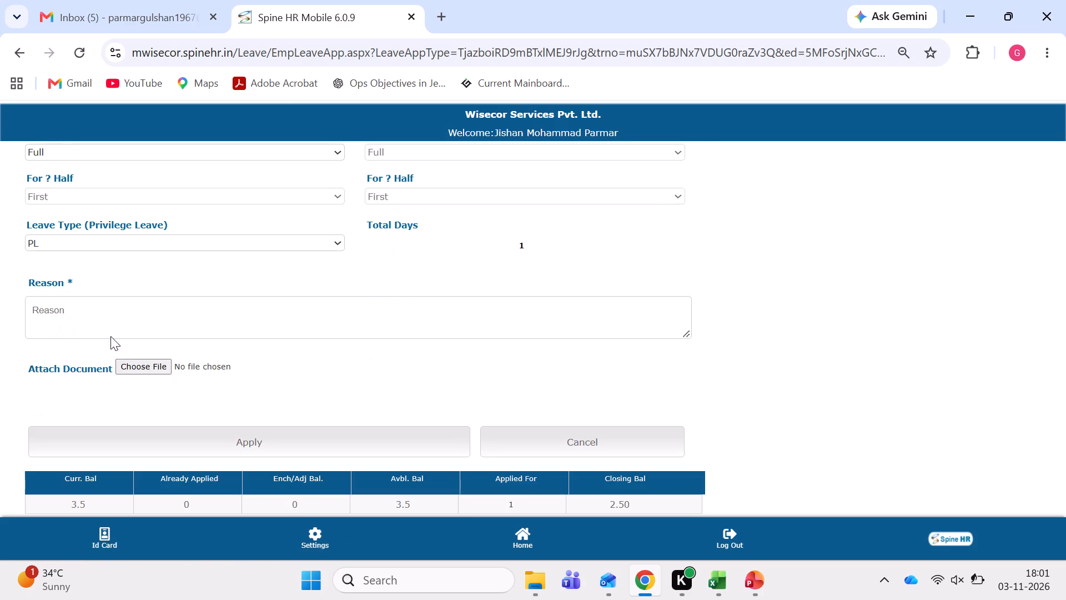
left_click(99, 318)
type("PERSONAL LEAVE")
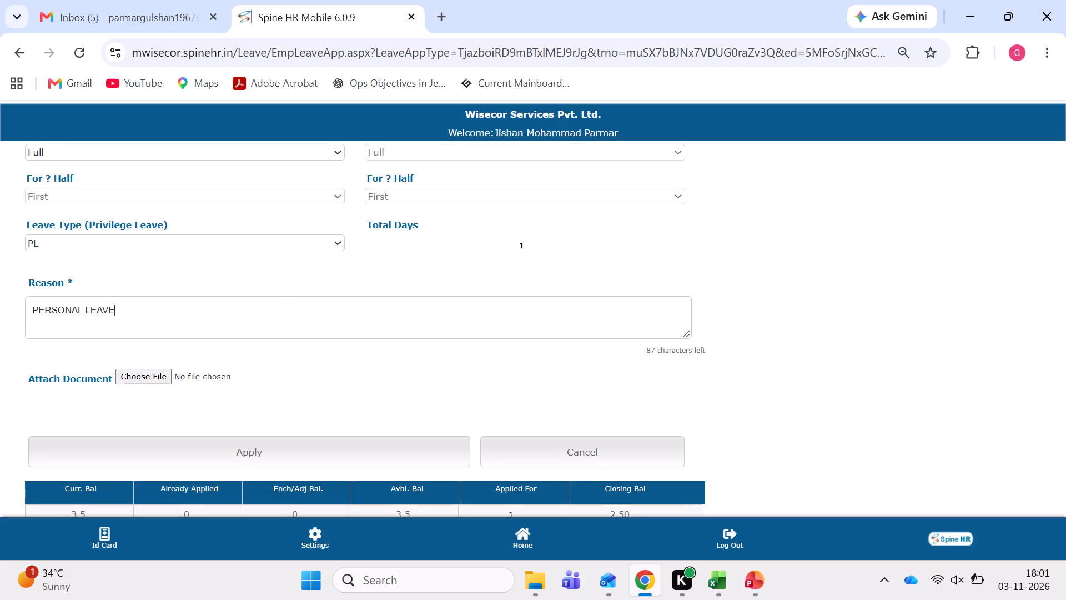
scroll(99, 318, "down", 1)
left_click(205, 431)
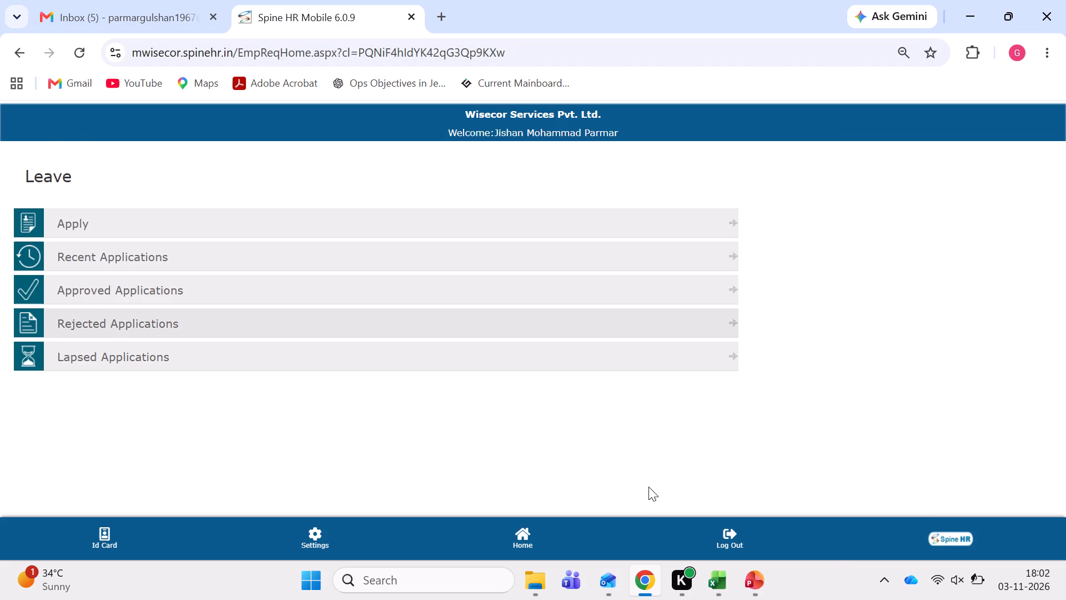
Review both pages of the recent swipe applications, checking the 23-Oct-26 entry, and return to the portal homepage.
left_click(521, 543)
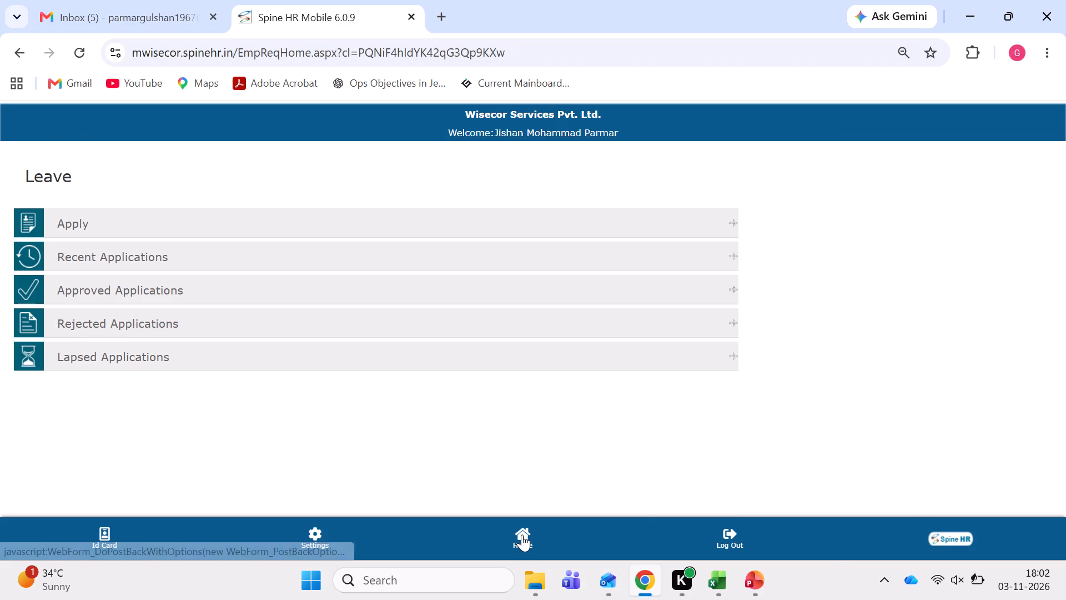
left_click(522, 534)
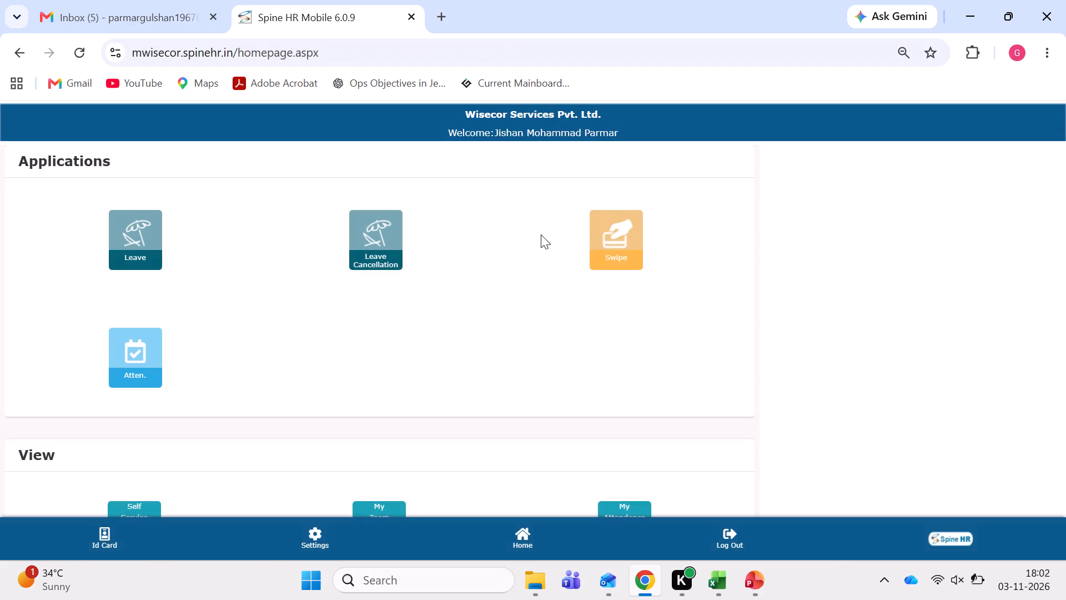
left_click(610, 235)
left_click(138, 253)
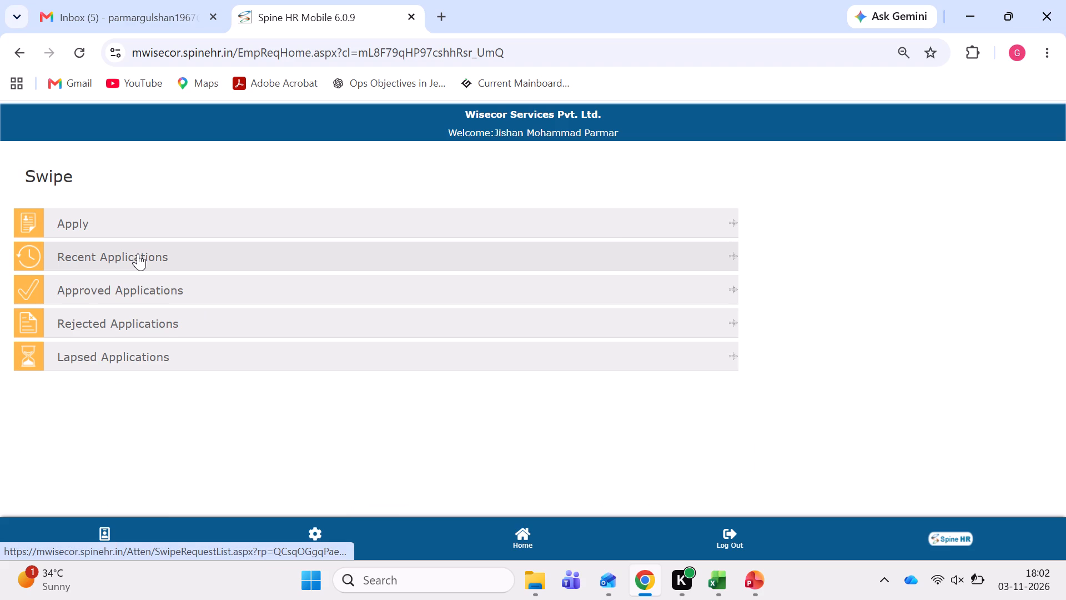
scroll(211, 321, "down", 2)
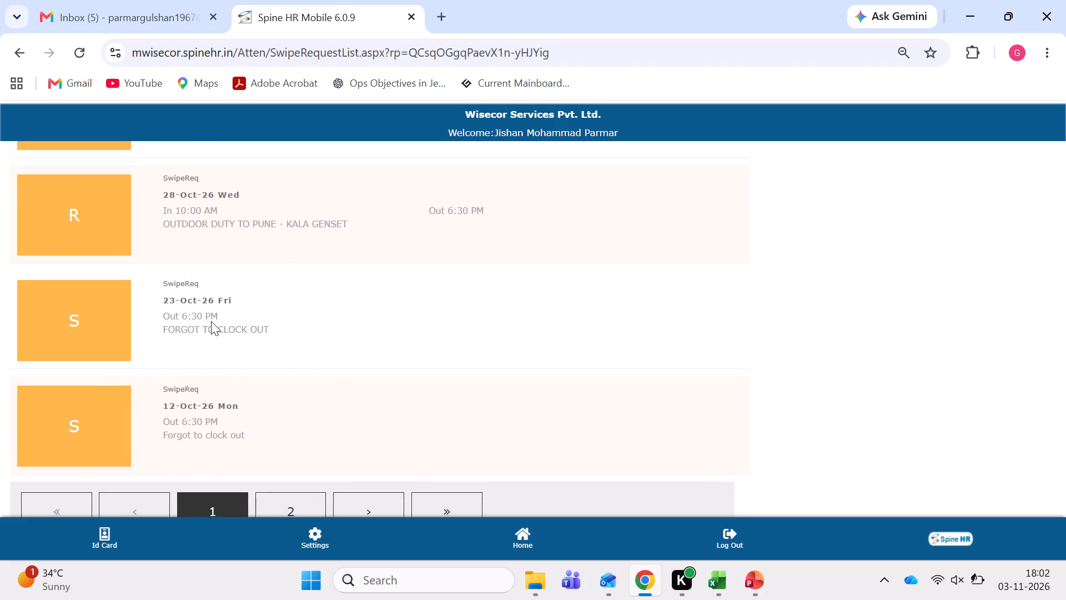
scroll(211, 321, "down", 1)
left_click(296, 504)
scroll(277, 418, "down", 1)
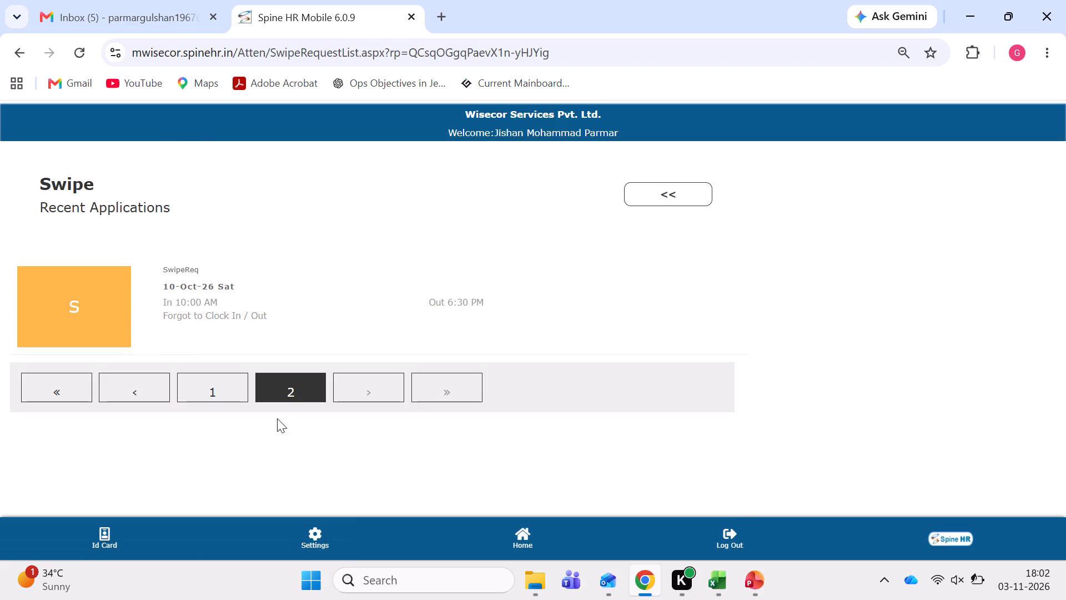
scroll(277, 418, "down", 1)
left_click(209, 397)
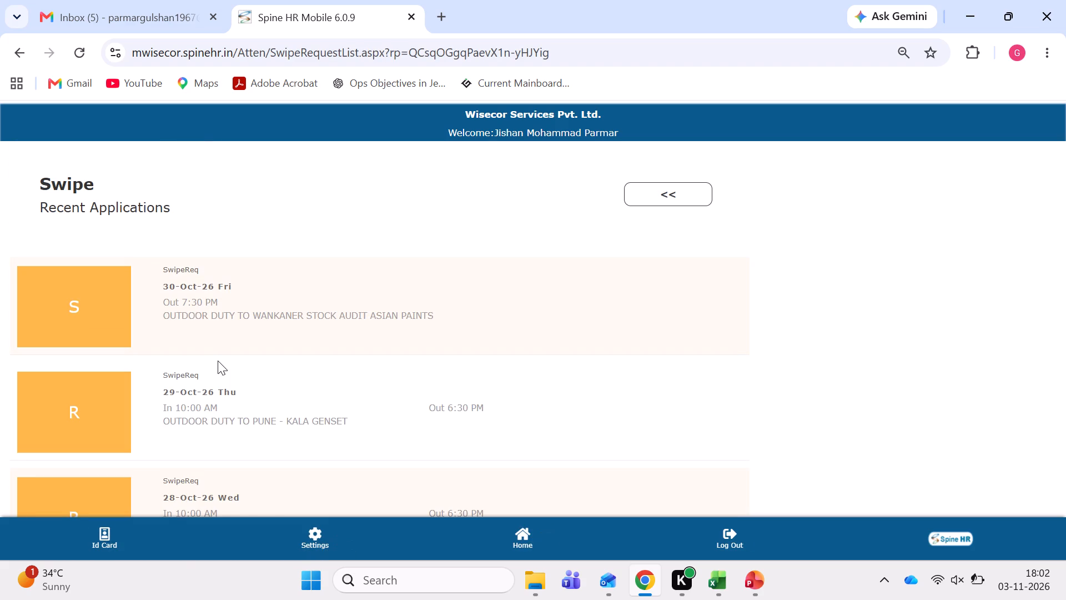
scroll(218, 361, "down", 3)
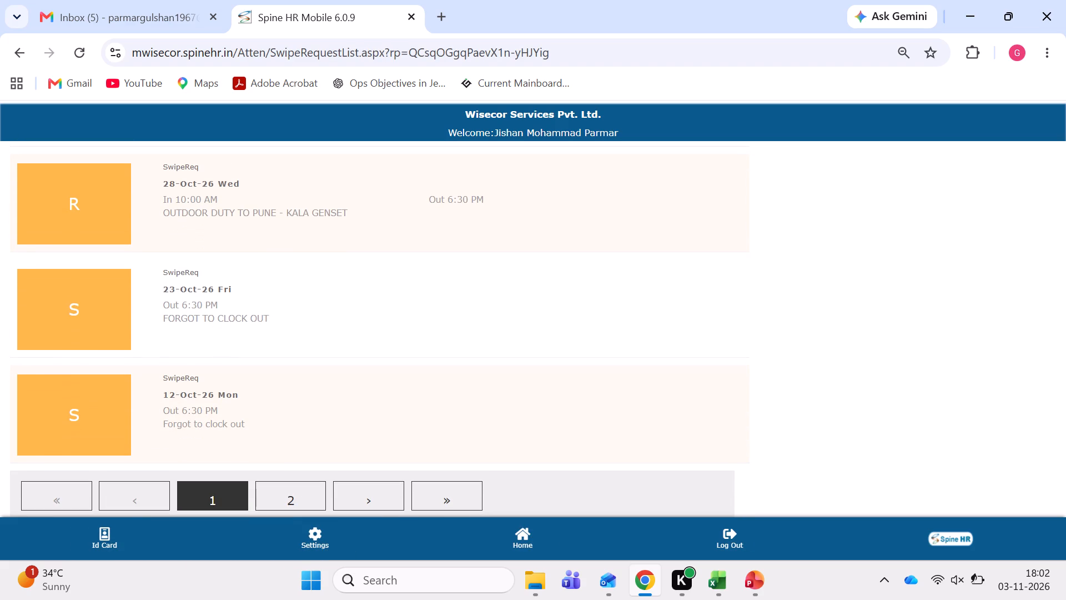
triple_click(215, 308)
triple_click(197, 289)
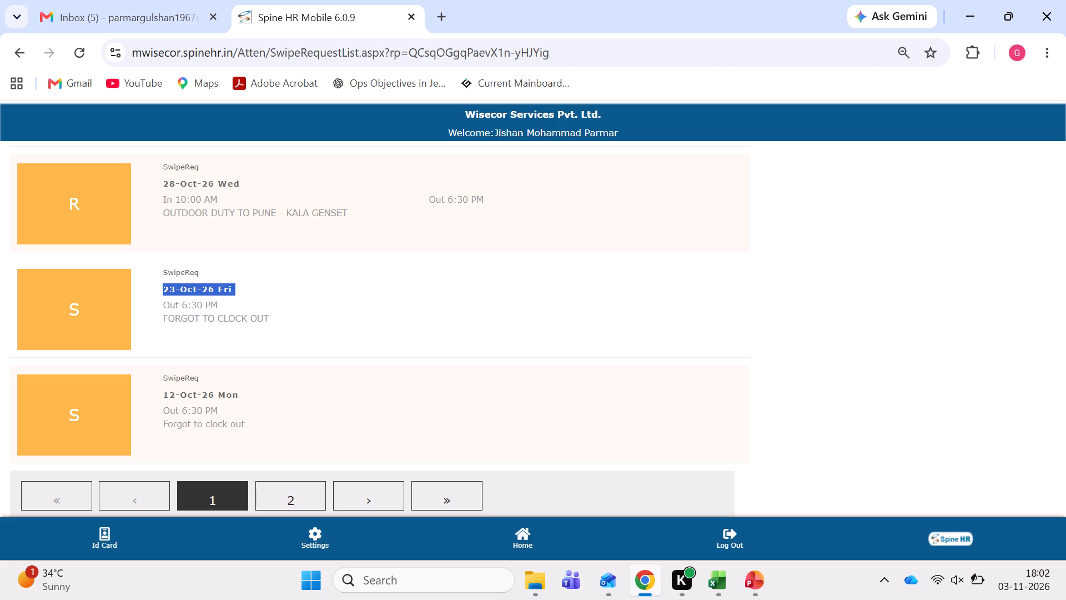
scroll(197, 289, "down", 1)
left_click(525, 536)
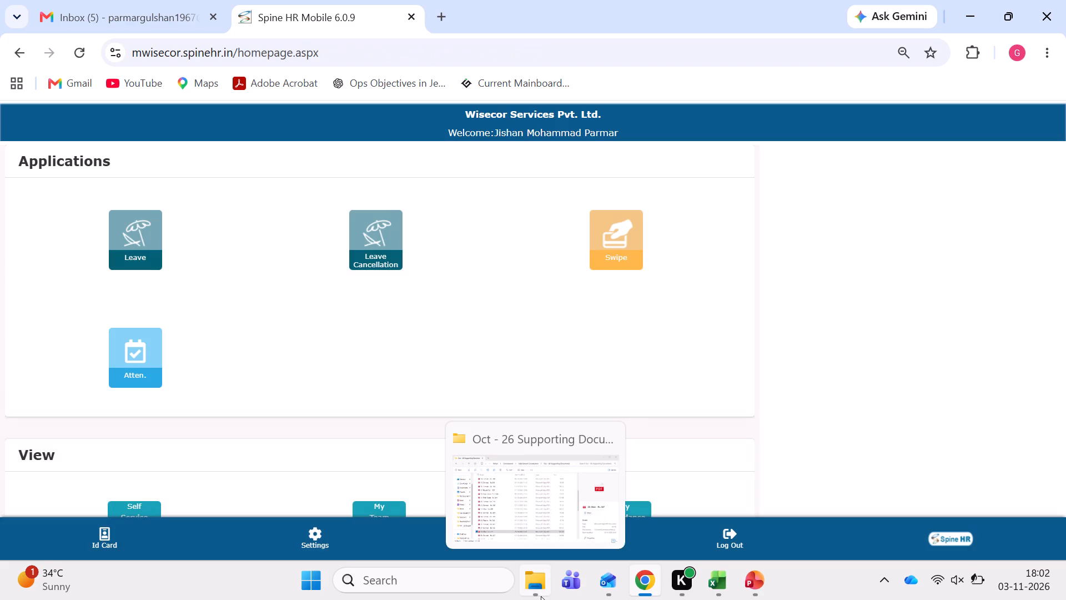
Switch to the Conveyance Oct'26 workbook in Excel and check the 23-10-2026 Kala to Queenstown entry.
left_click(721, 591)
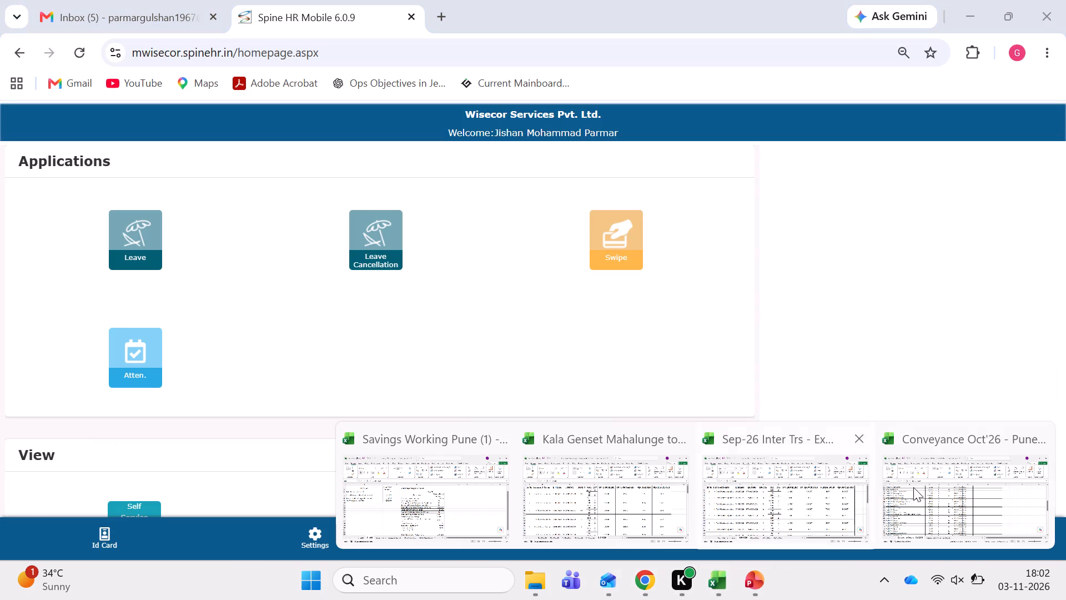
left_click(941, 493)
scroll(169, 338, "down", 3)
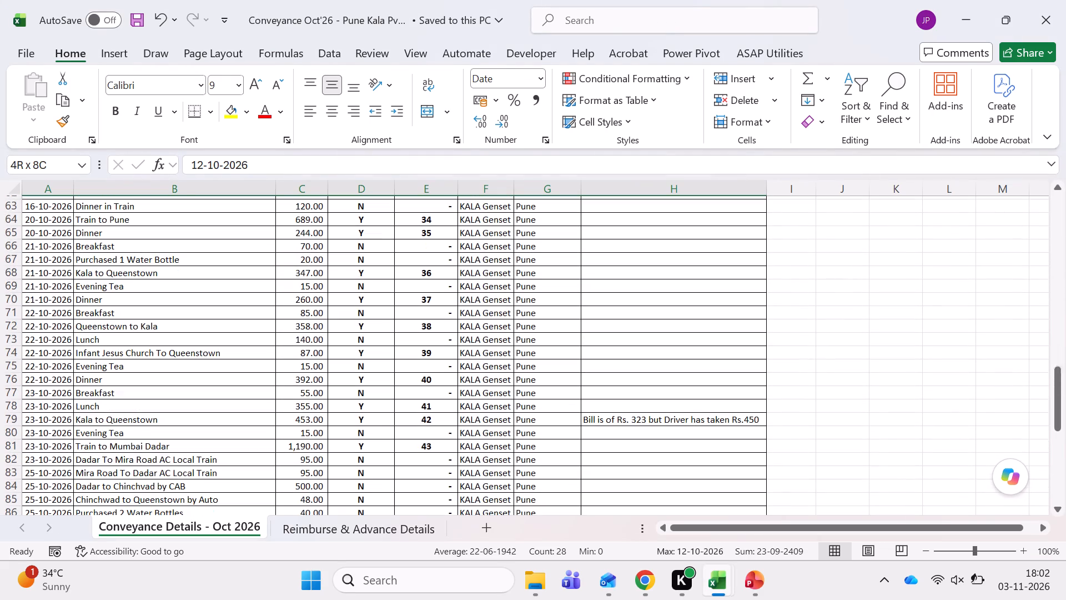
left_click(53, 413)
left_click(114, 419)
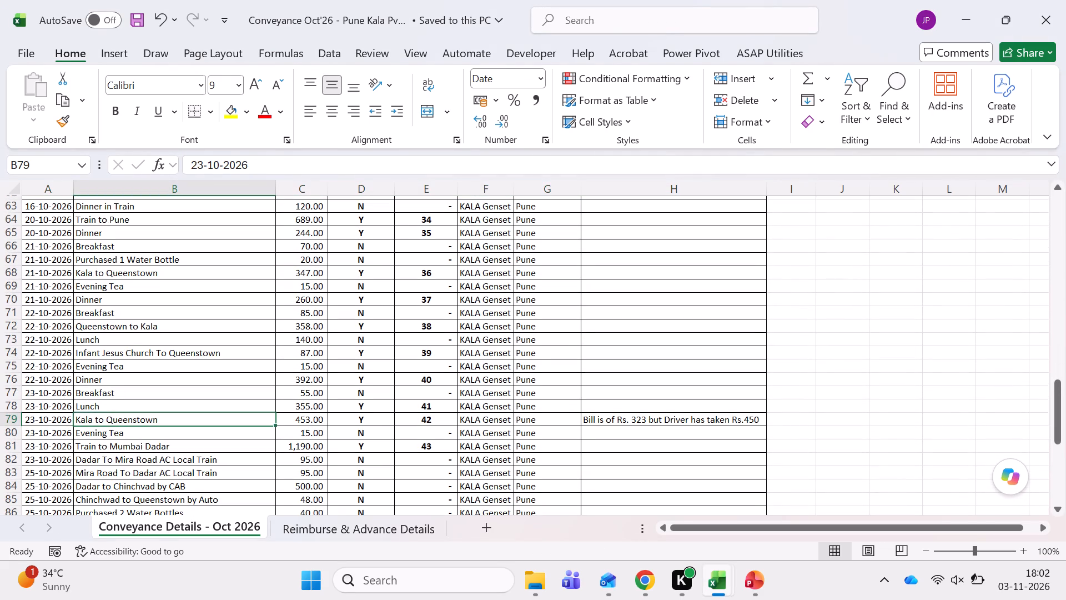
key("Right")
Open the receipt 42. Uber - 450 (323) from the Oct - 26 Supporting Documents folder, examine its date and trip details, and close it.
left_click(525, 584)
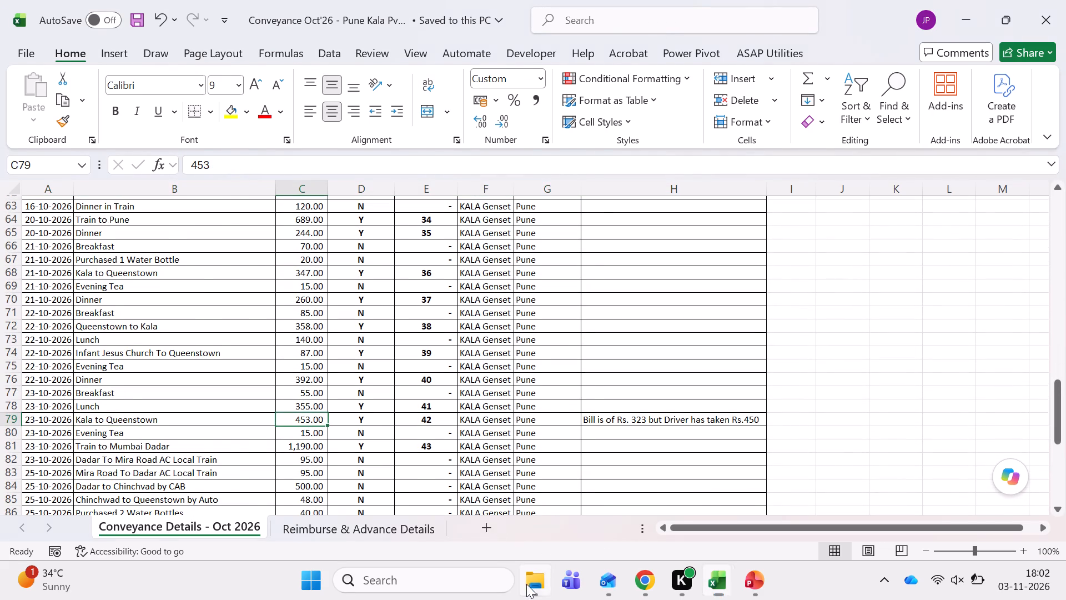
scroll(237, 346, "down", 5)
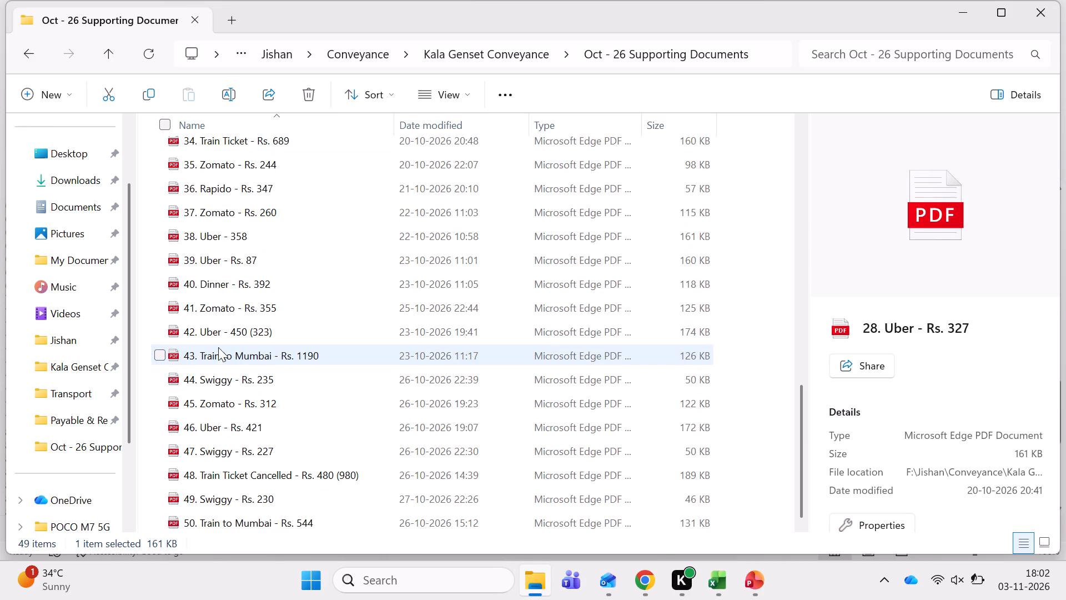
double_click(222, 329)
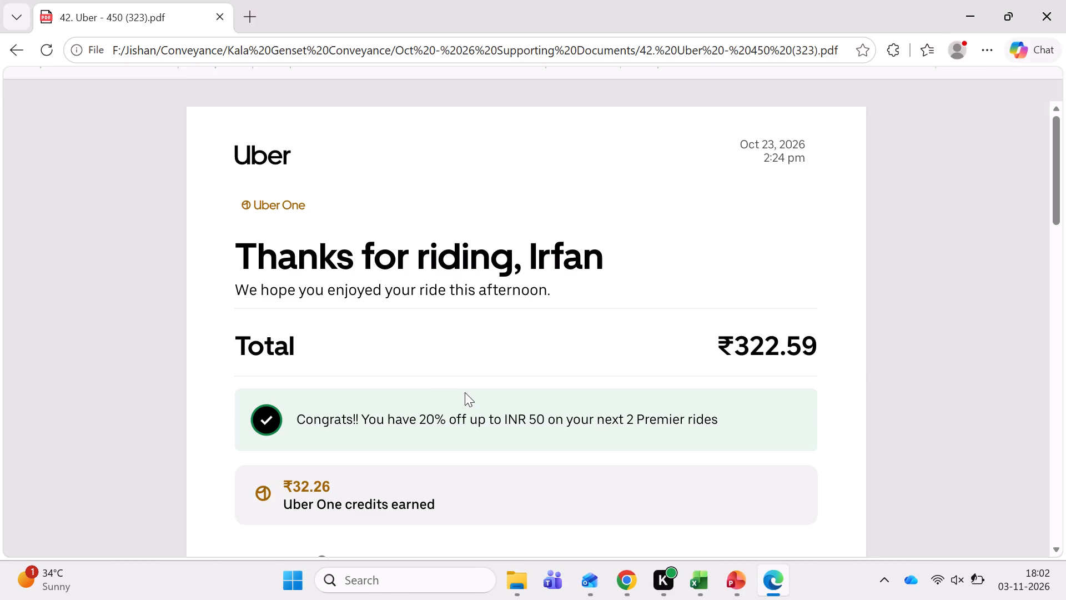
scroll(465, 392, "down", 1)
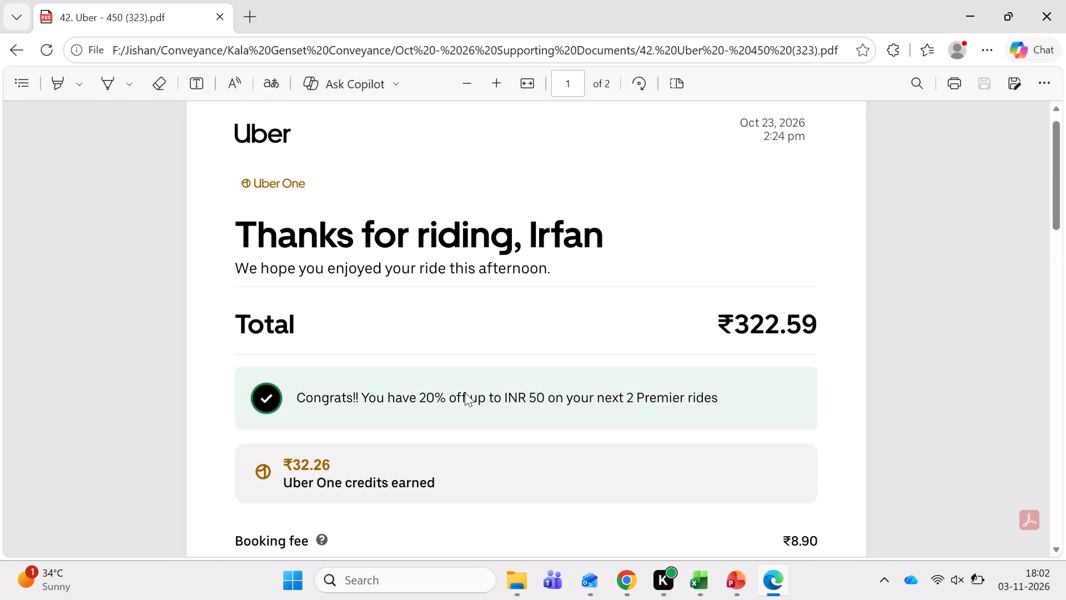
scroll(465, 392, "down", 5)
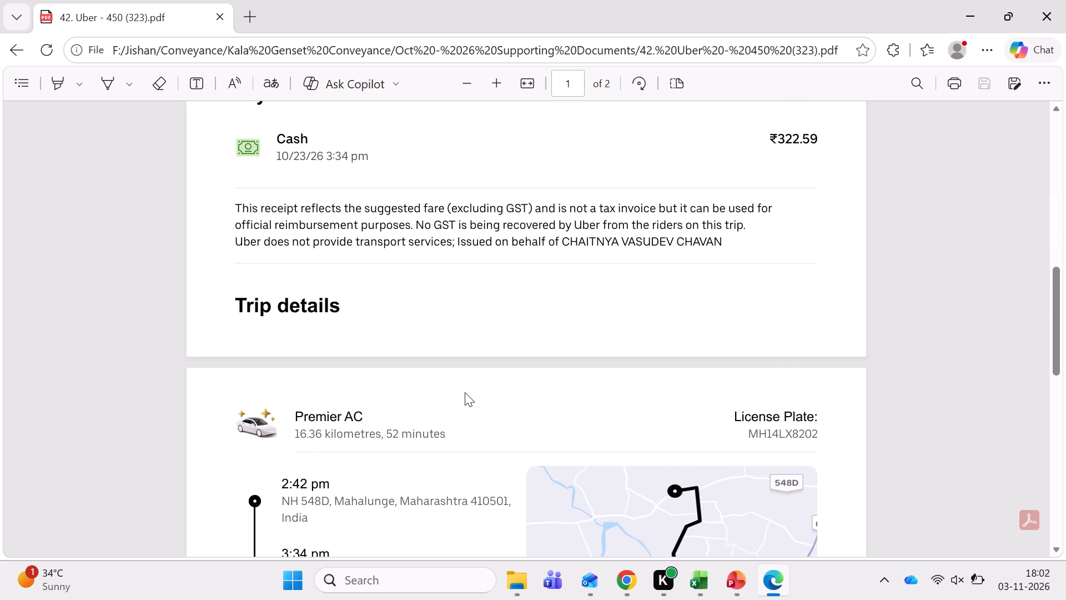
scroll(465, 392, "down", 4)
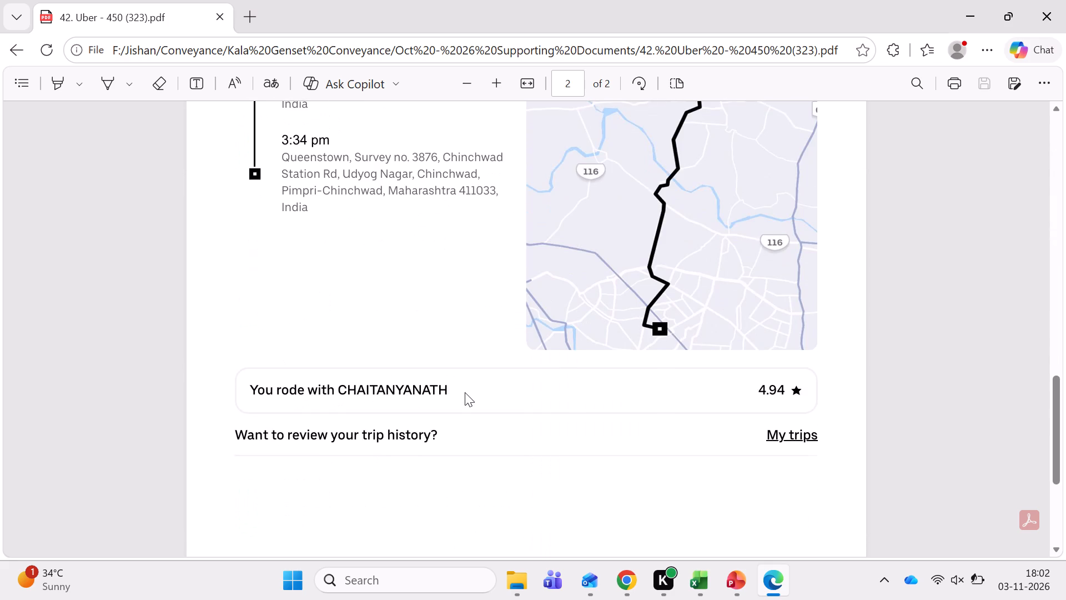
scroll(465, 392, "down", 5)
scroll(465, 392, "up", 4)
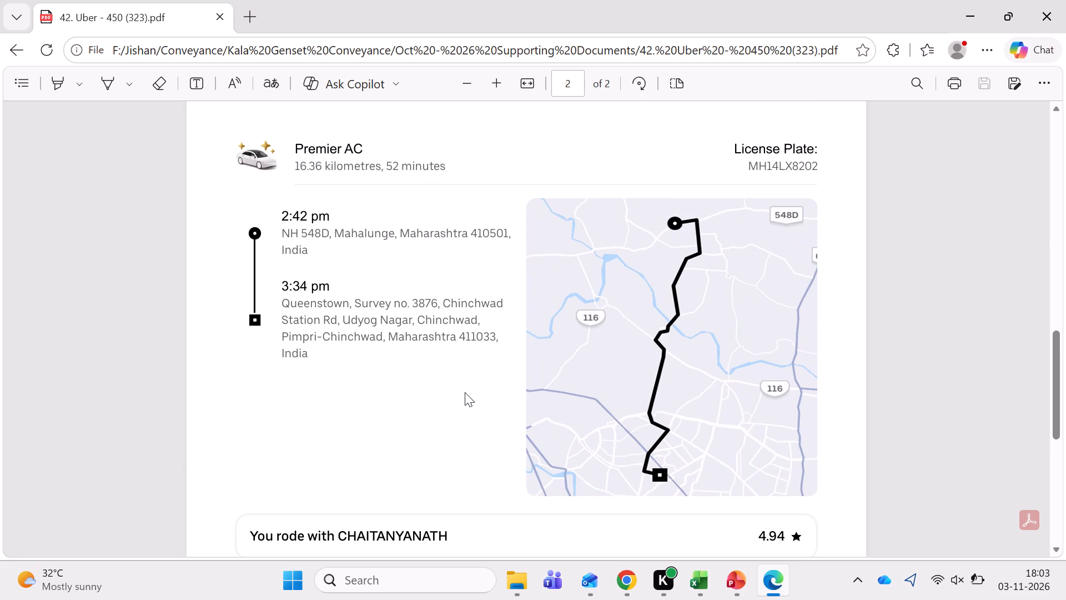
scroll(465, 392, "up", 6)
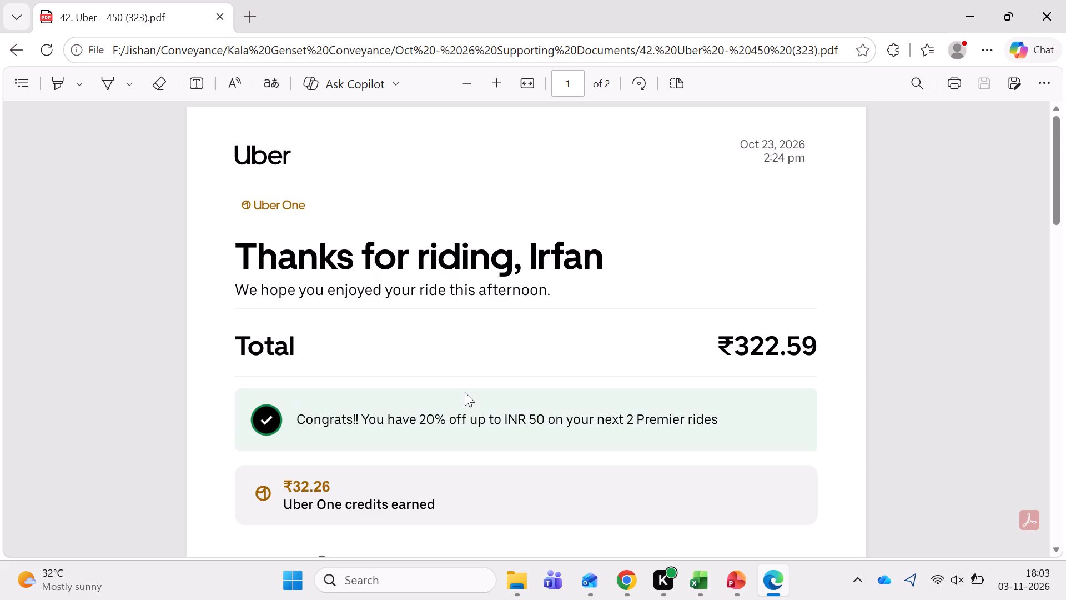
left_click(774, 146)
left_click(1064, 11)
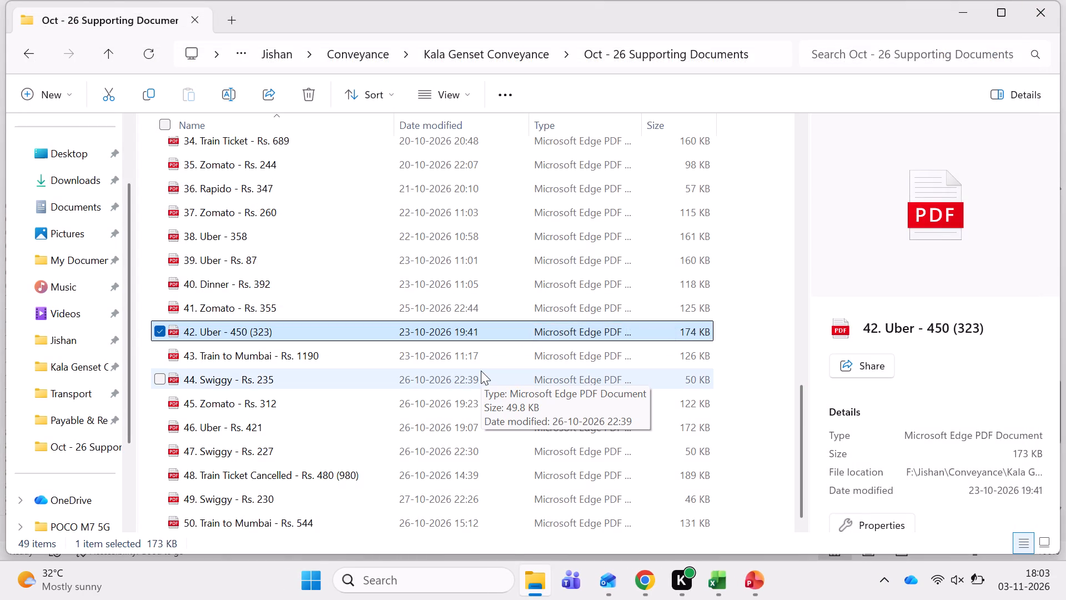
Switch to the HR portal in Chrome, review both pages of recent swipe applications, and return to the Swipe options.
left_click(641, 582)
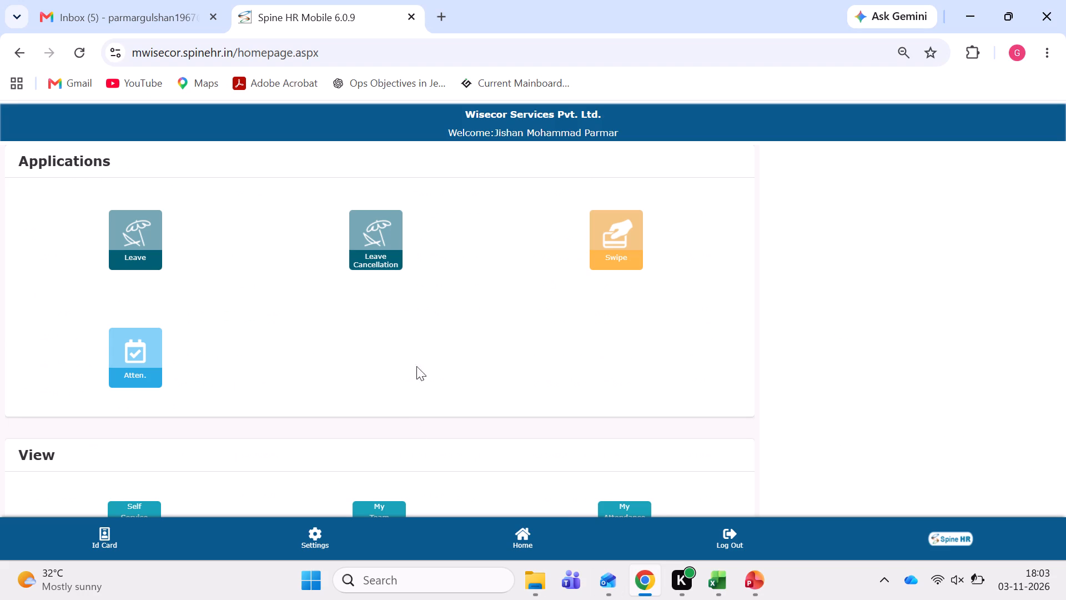
left_click(612, 228)
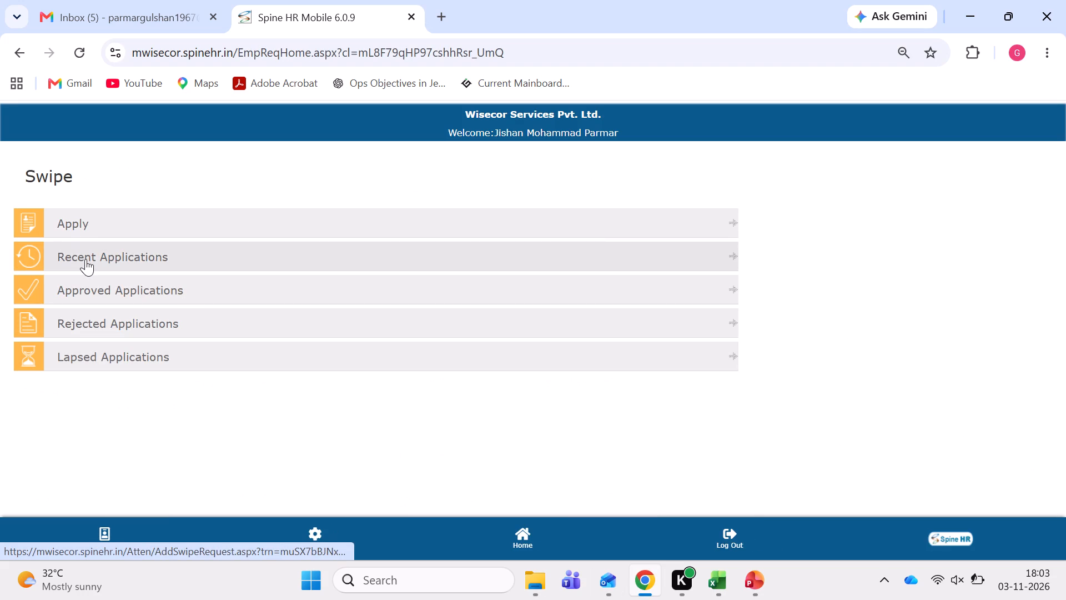
left_click(86, 259)
left_click(670, 181)
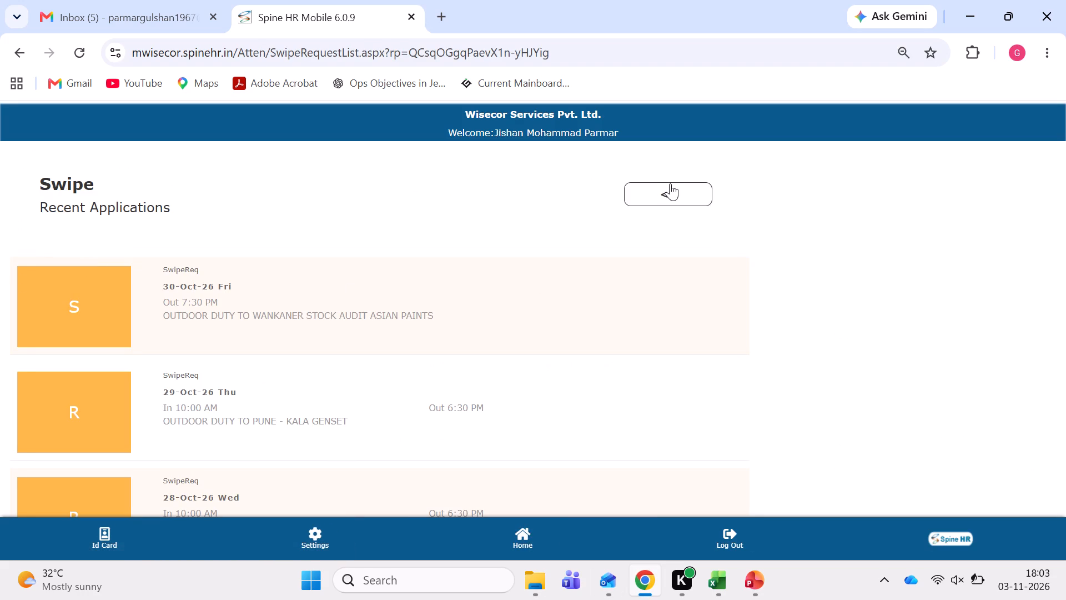
left_click(670, 183)
left_click(63, 215)
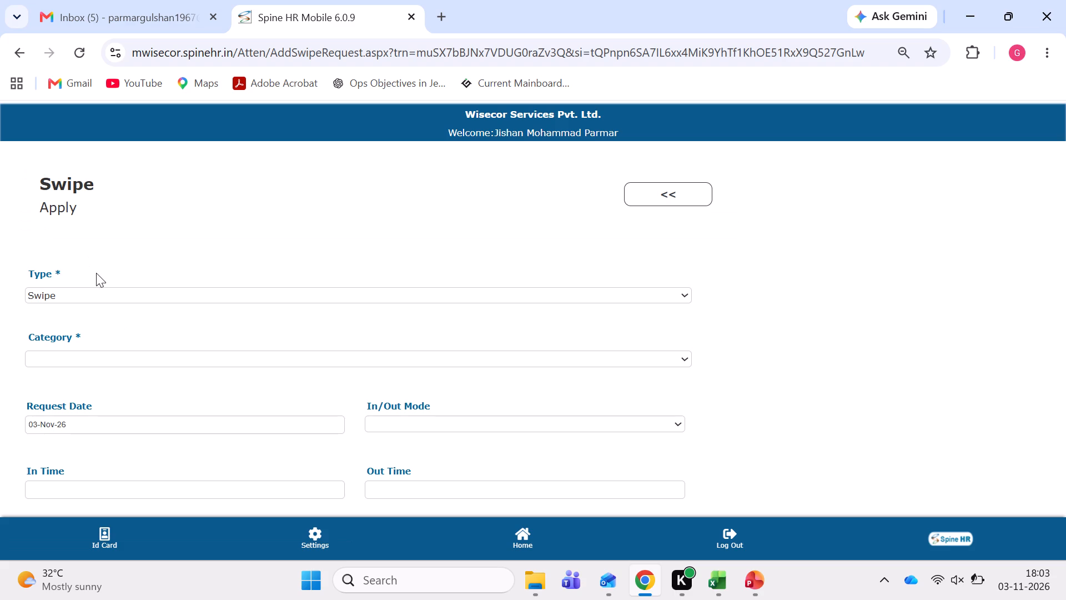
left_click(662, 197)
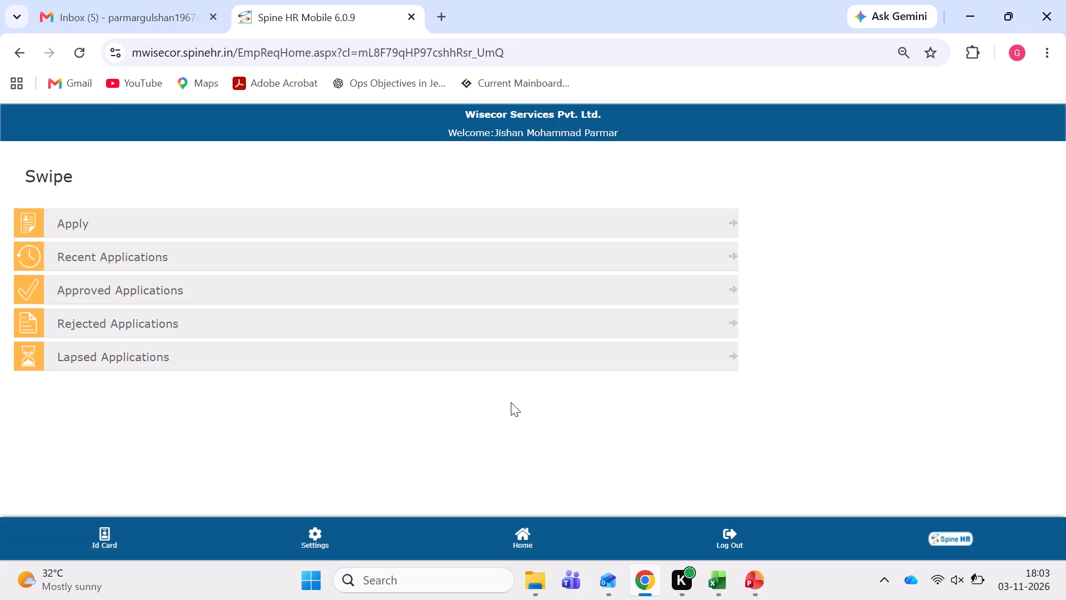
left_click(83, 254)
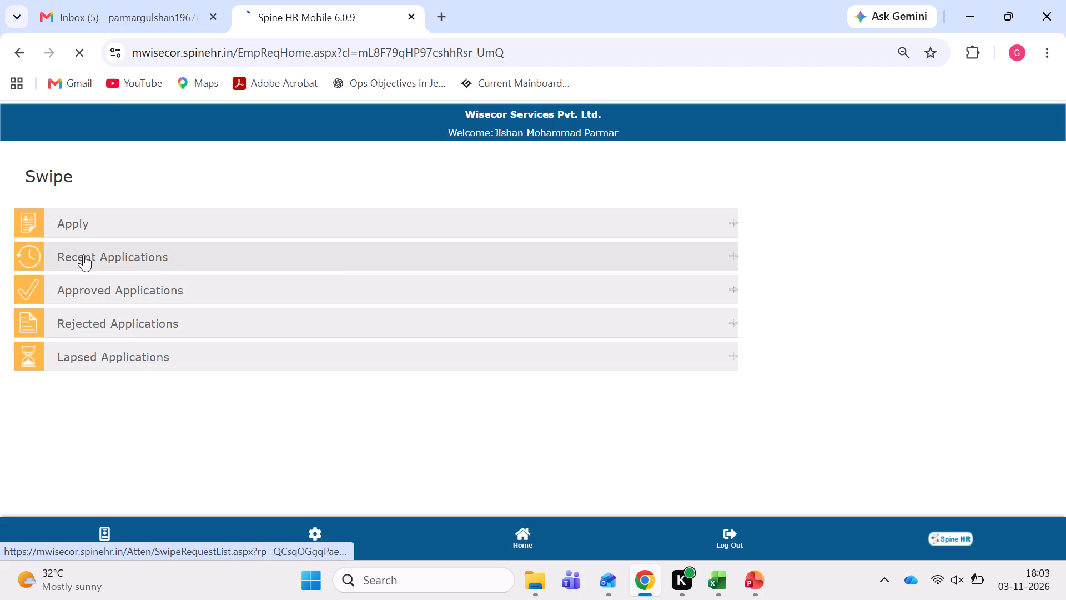
scroll(408, 426, "down", 3)
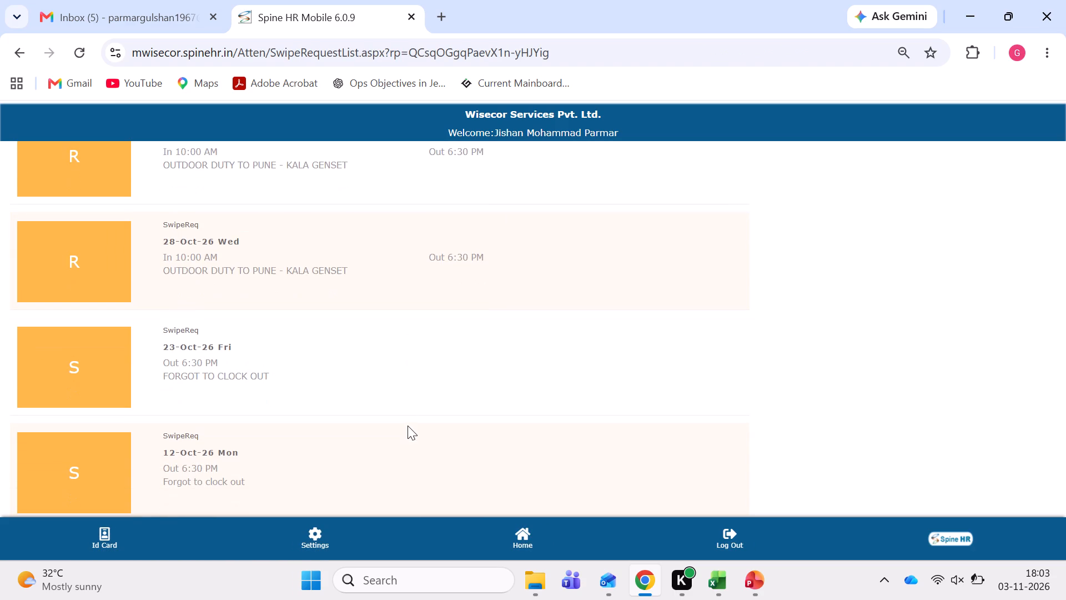
scroll(408, 426, "down", 1)
left_click(289, 493)
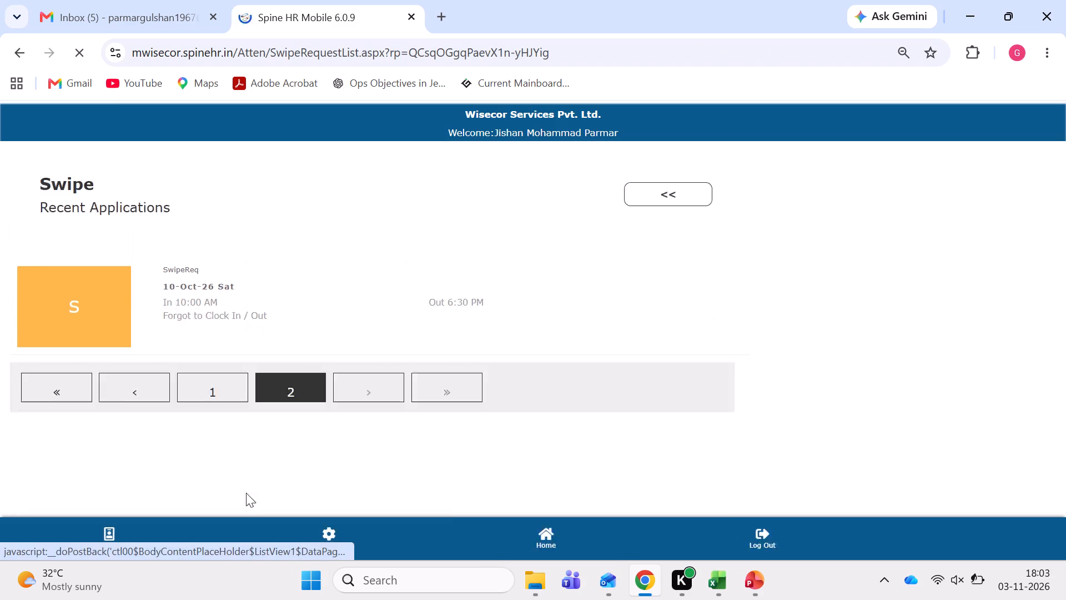
scroll(284, 451, "up", 1)
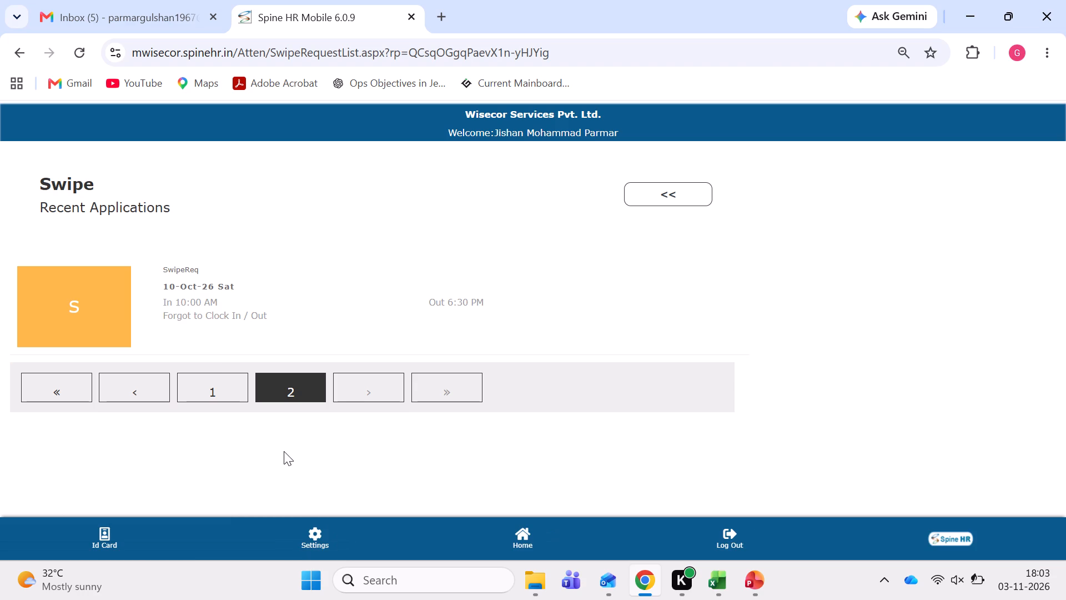
left_click(660, 193)
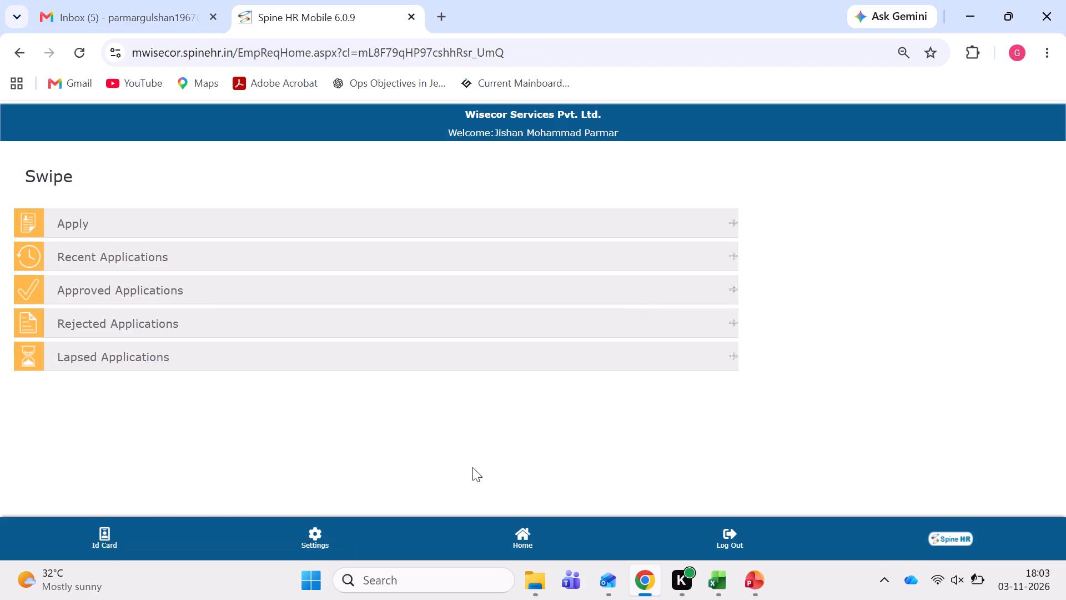
Switch to the Conveyance Oct'26 workbook in Excel and examine the 23-10-2026 Kala to Queenstown entry, its remark and adjacent entries.
left_click(716, 569)
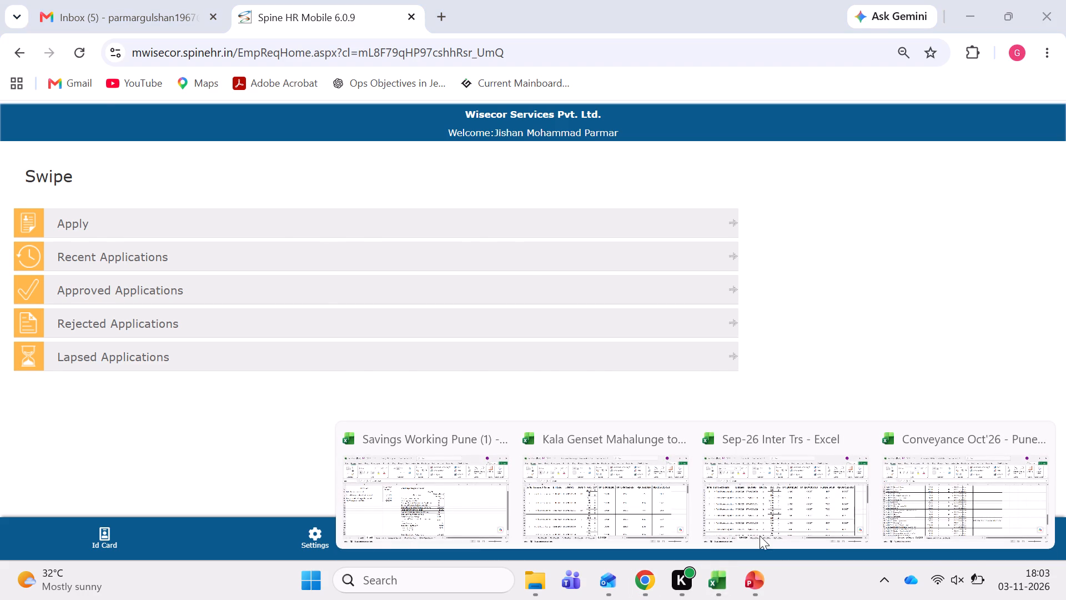
left_click(917, 485)
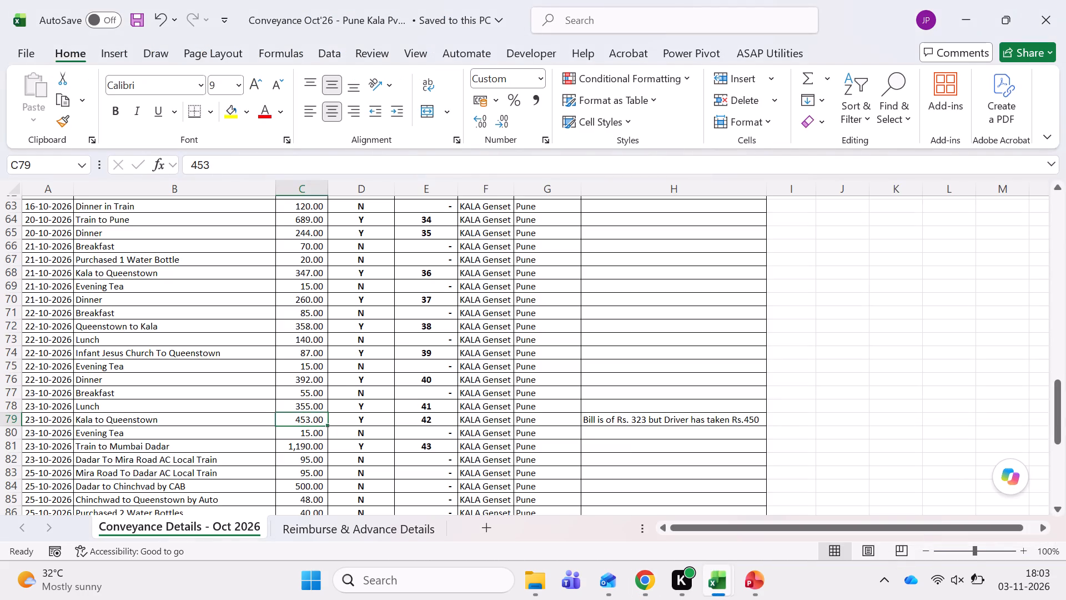
key("ctrl+s")
key("Right")
key("Right")
key("Right")
key("Right")
key("Right")
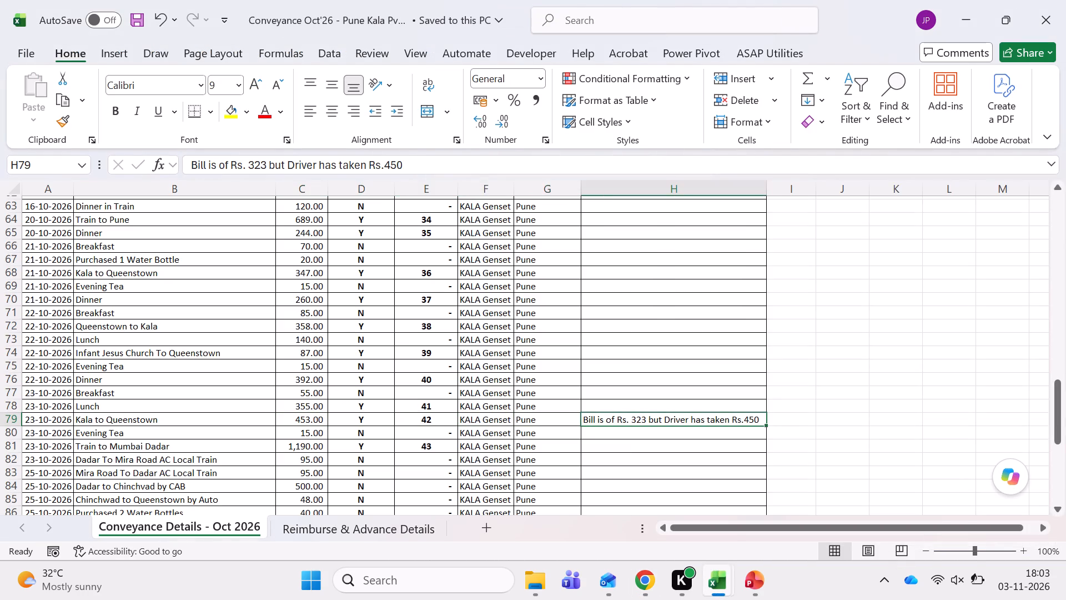
key("ctrl+Left")
key("ctrl+Left")
key("shift+space")
key("Right")
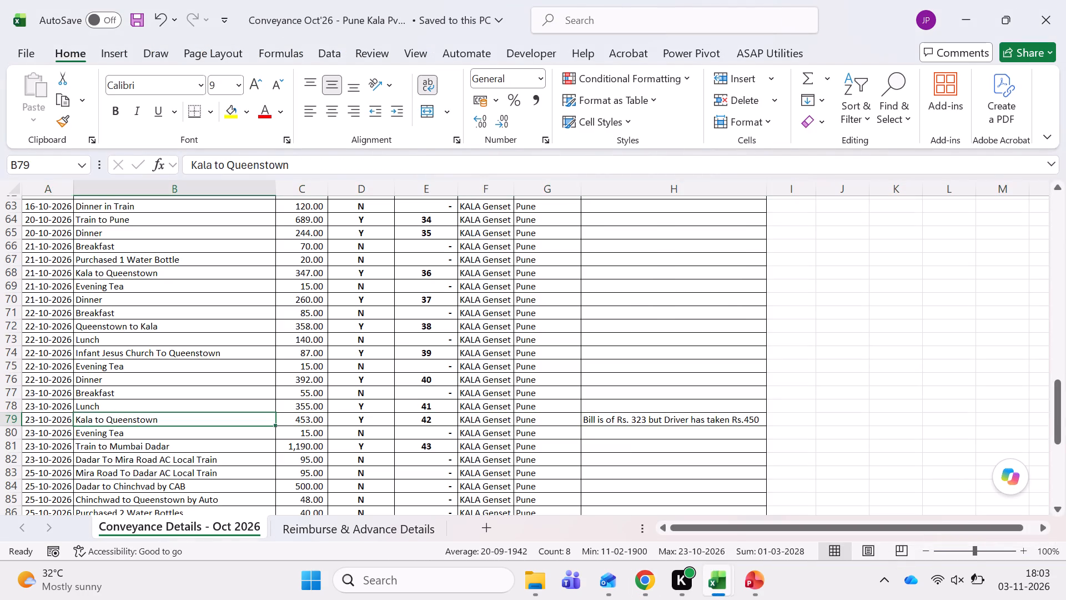
key("ctrl+Right")
key("ctrl+Left")
key("ctrl+Left")
key("ctrl+s")
key("ctrl+s")
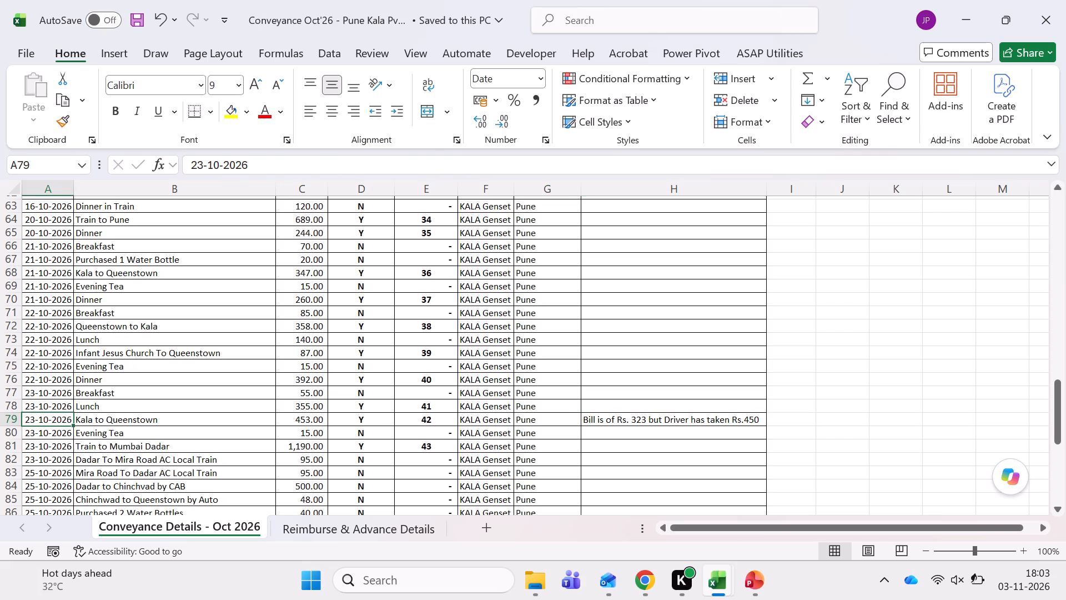
key("Right")
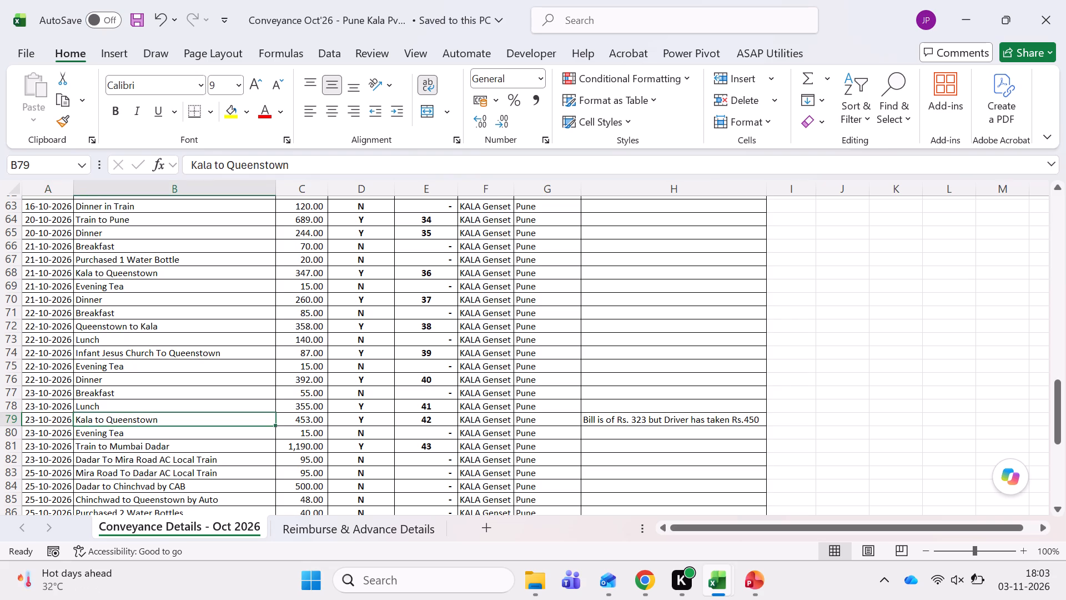
key("ctrl+s")
key("Down")
key("Down")
key("Up")
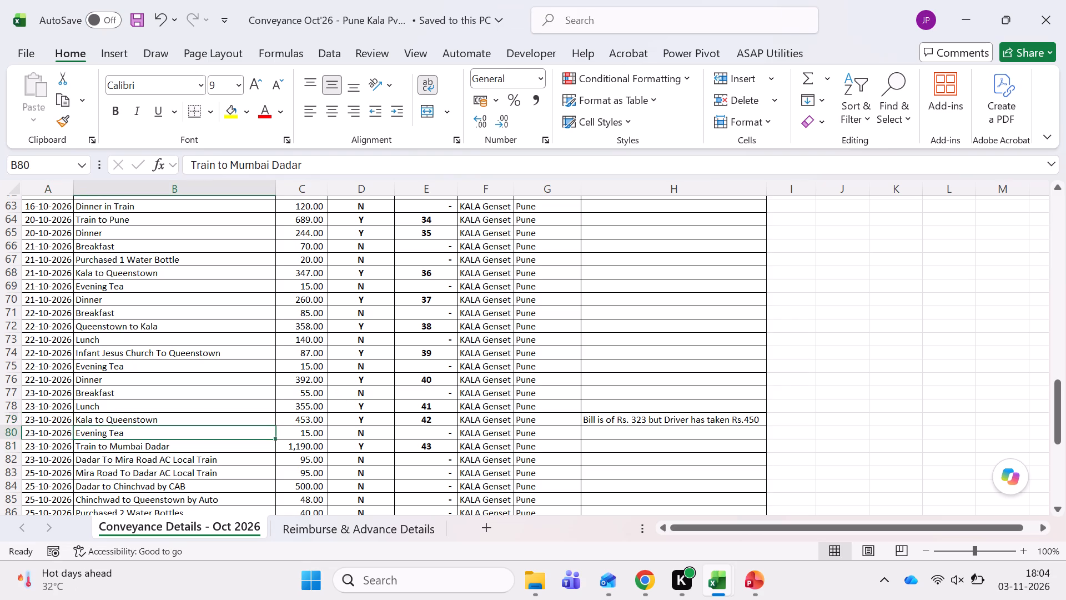
key("Up")
key("ctrl+Left")
key("ctrl+s")
Review the remaining October expense entries, including the cancelled 30 Oct'26 train ticket, down to the total and receivable rows.
key("Down")
key("Down")
key("Down")
key("Down")
key("Down")
key("Down")
key("Down")
key("Down")
key("Down")
key("Down")
key("Down")
key("Down")
key("Down")
key("Down")
key("Down")
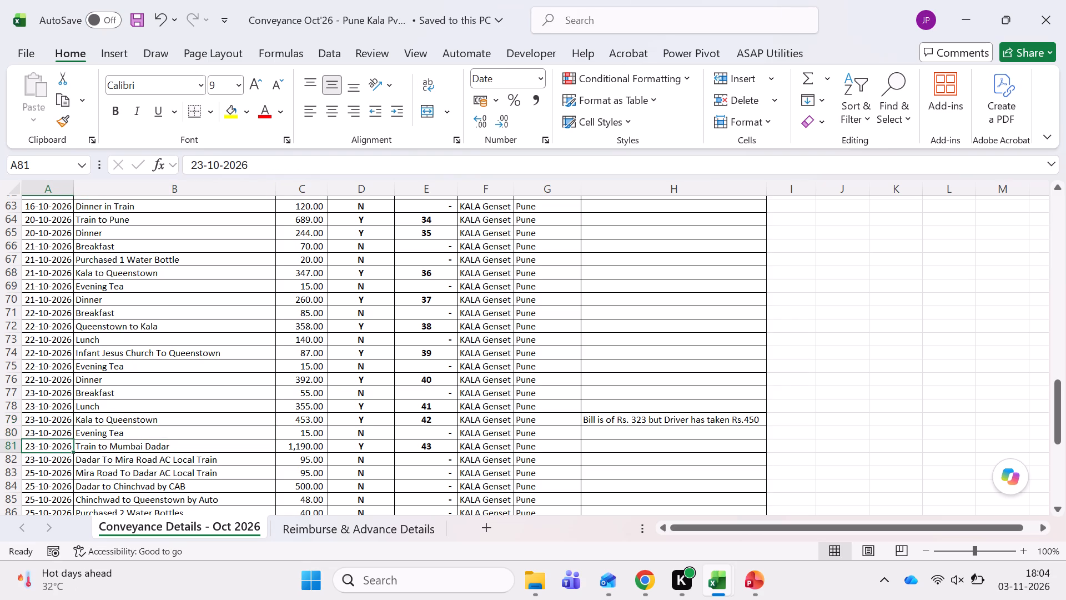
key("Right")
key("Down")
key("Down")
key("Down")
key("Down")
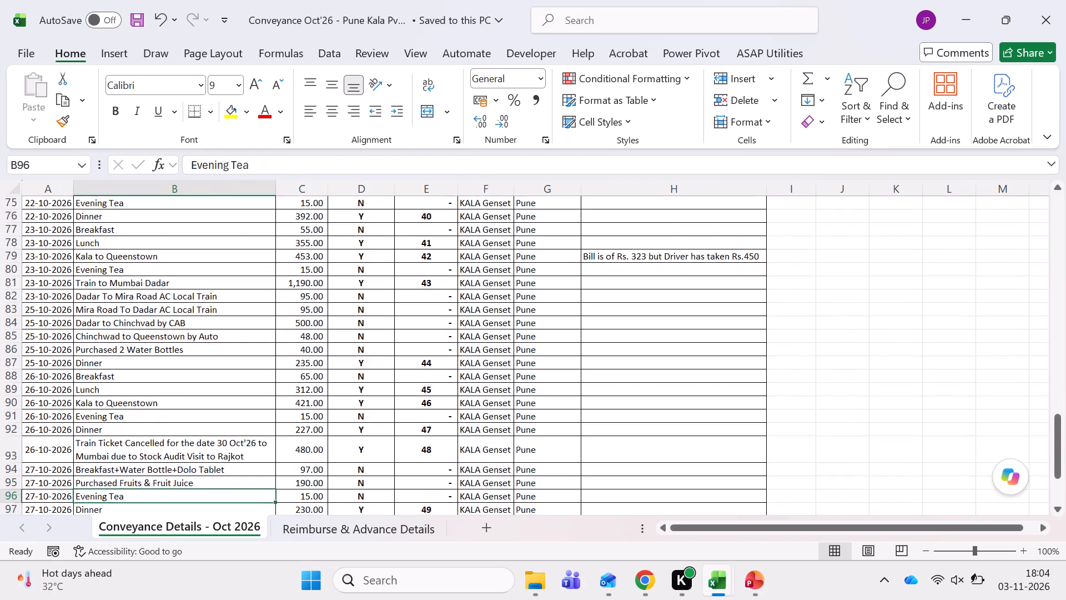
key("Down")
key("Down")
key("Up")
key("Up")
key("Up")
key("Up")
key("Up")
key("ctrl+s")
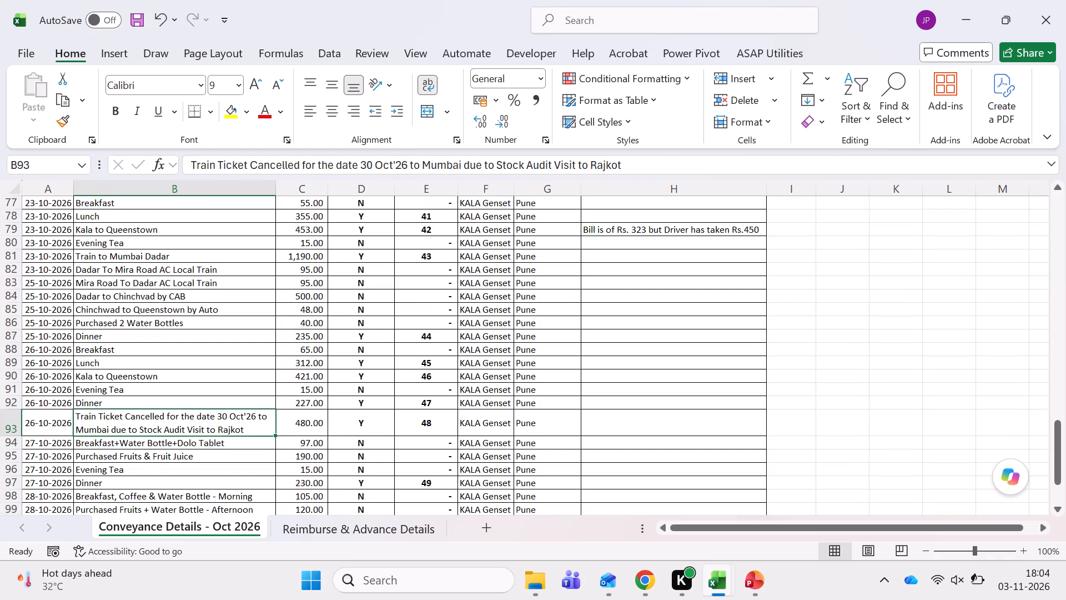
key("Down")
key("Down")
key("Down")
key("Down")
key("Down")
key("Down")
key("Down")
key("Down")
key("Down")
key("Down")
key("Down")
key("Down")
key("Down")
key("Up")
key("Up")
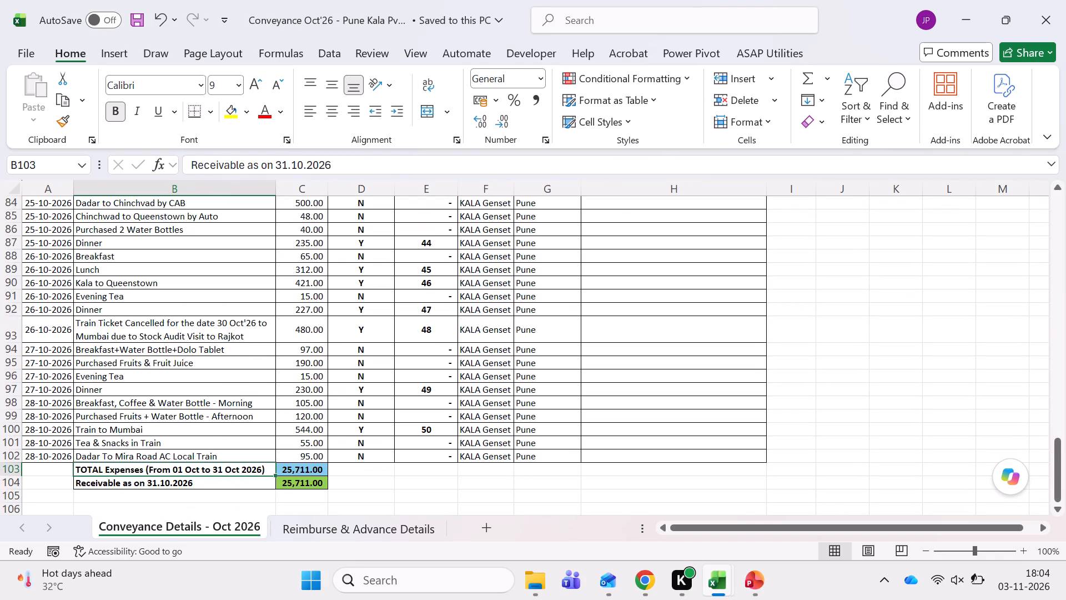
Save and close the Conveyance Oct'26 workbook.
key("ctrl+s")
left_click(1064, 0)
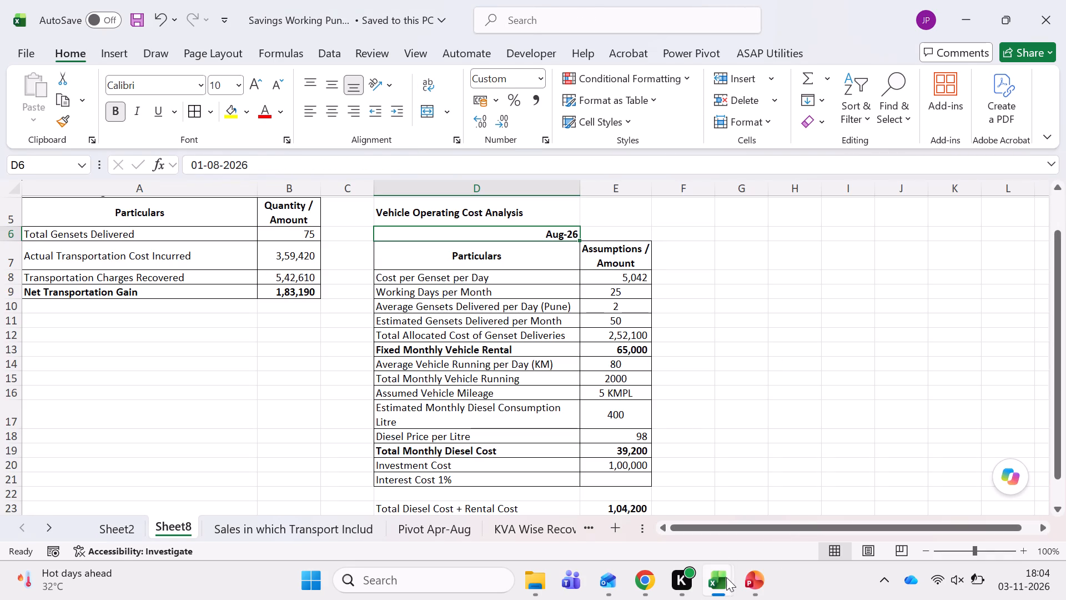
Close the Kala Pvt Ltd Freight Cost presentation in PowerPoint and the Kala Genset Mahalunge to Mindewadi DG Shifting workbook in Excel.
left_click(726, 579)
left_click(750, 575)
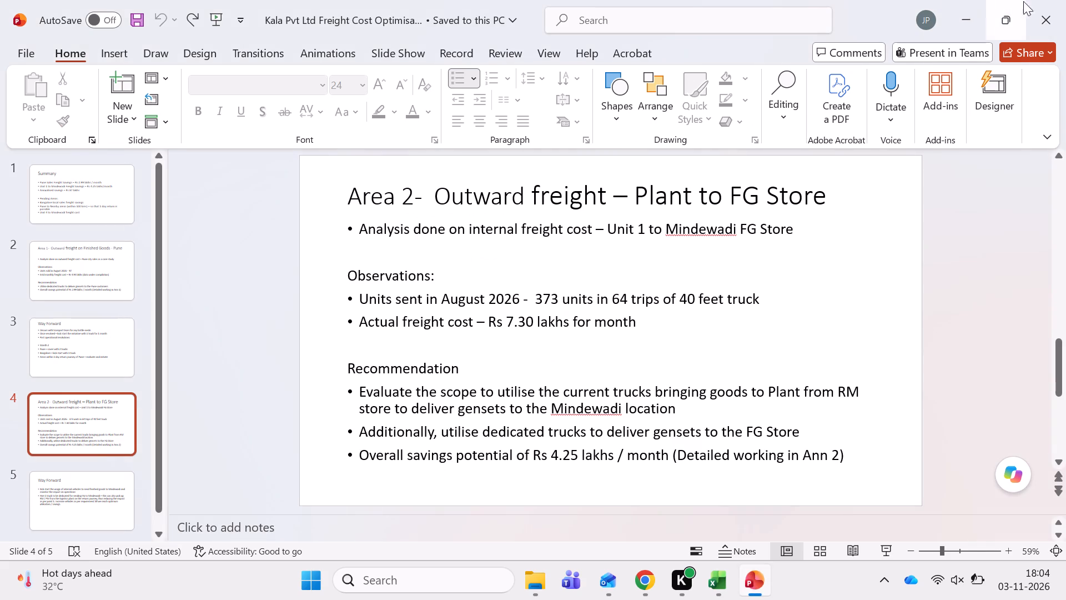
left_click(1039, 3)
left_click(748, 586)
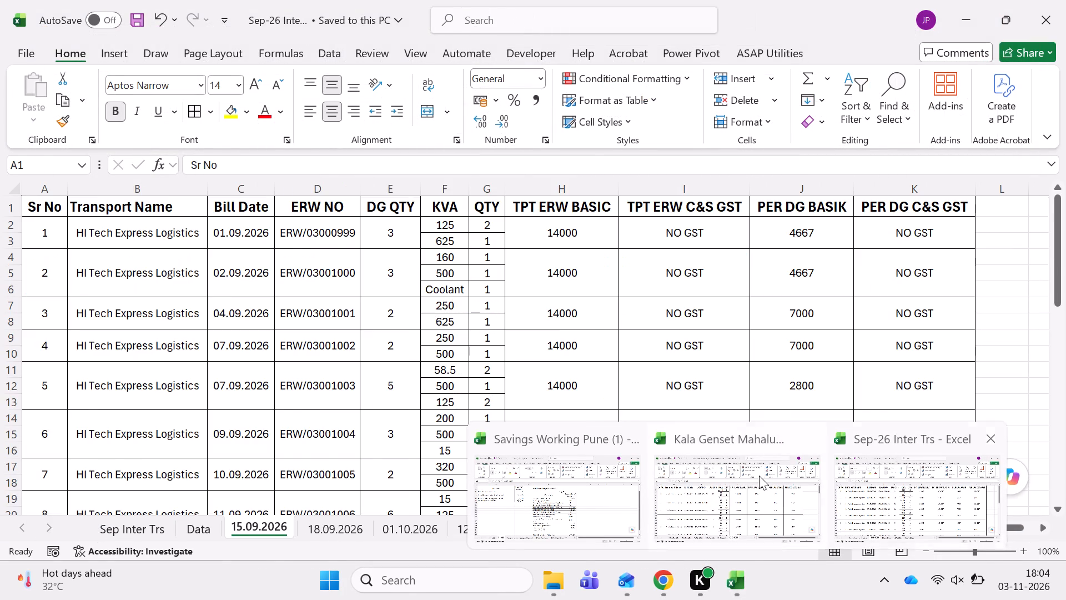
left_click(757, 476)
left_click(1065, 0)
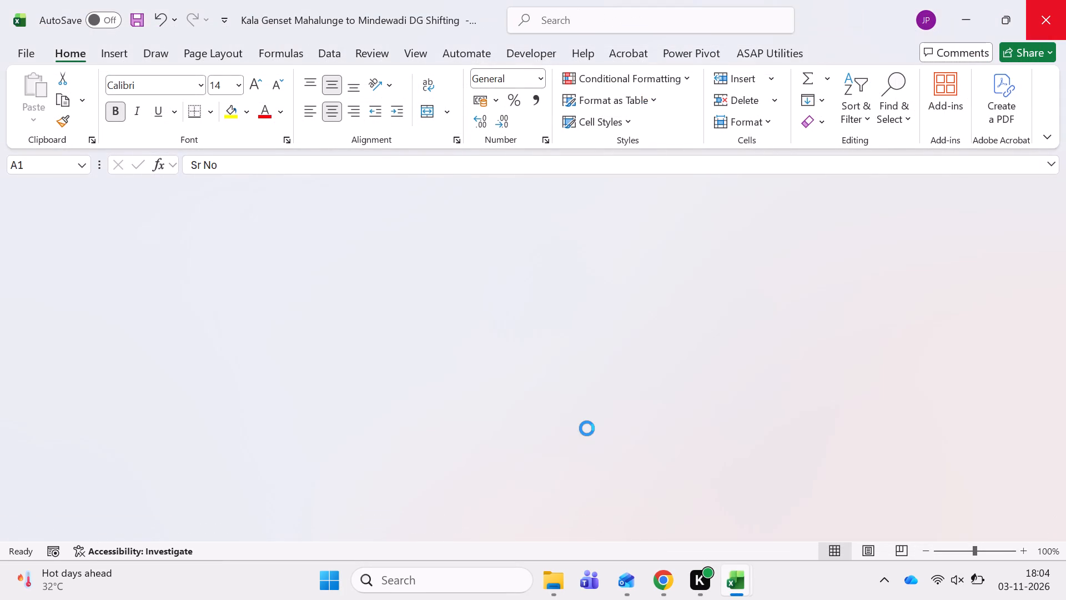
Bring up the Sep-26 Inter Trs workbook, save it, and examine the Sep Inter Trs summary and 15.09.2026 sheets.
left_click(742, 573)
left_click(867, 514)
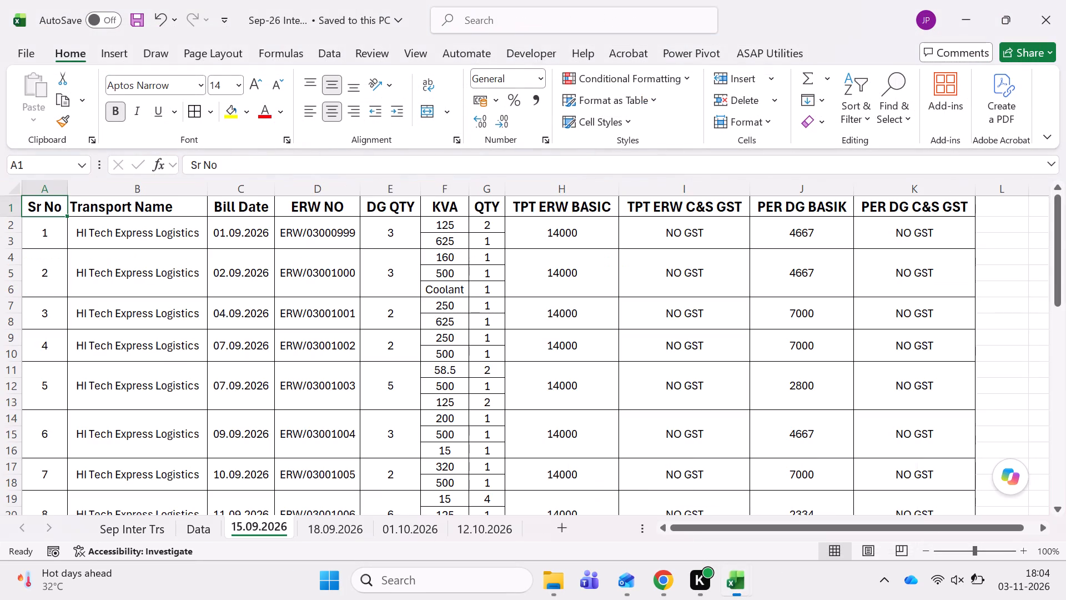
key("ctrl+s")
key("ctrl+Page_Down")
key("ctrl+Page_Up")
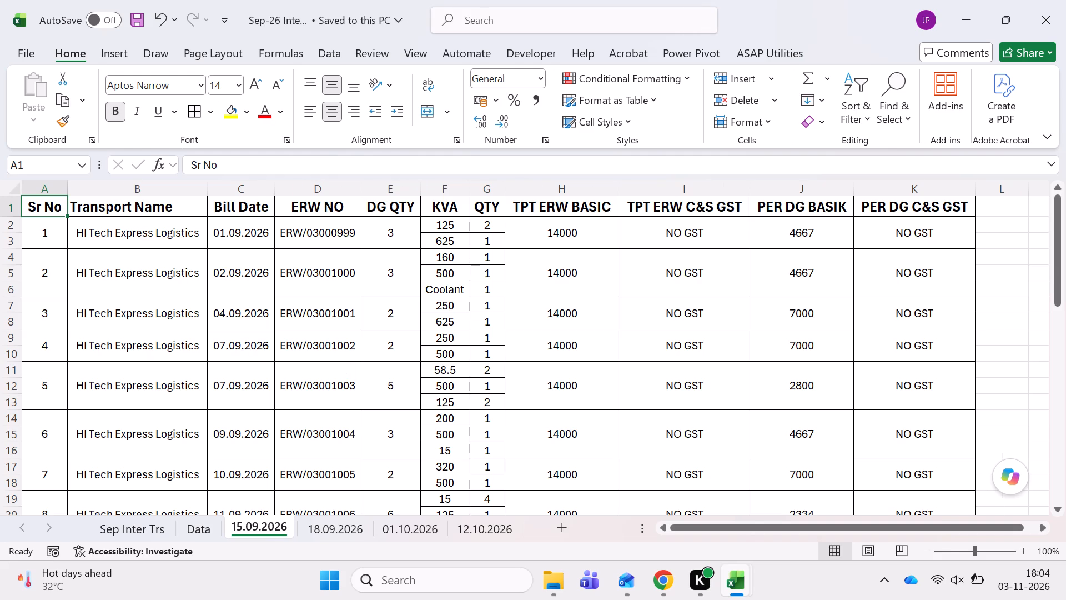
key("ctrl+Page_Up")
key("ctrl+Page_Up")
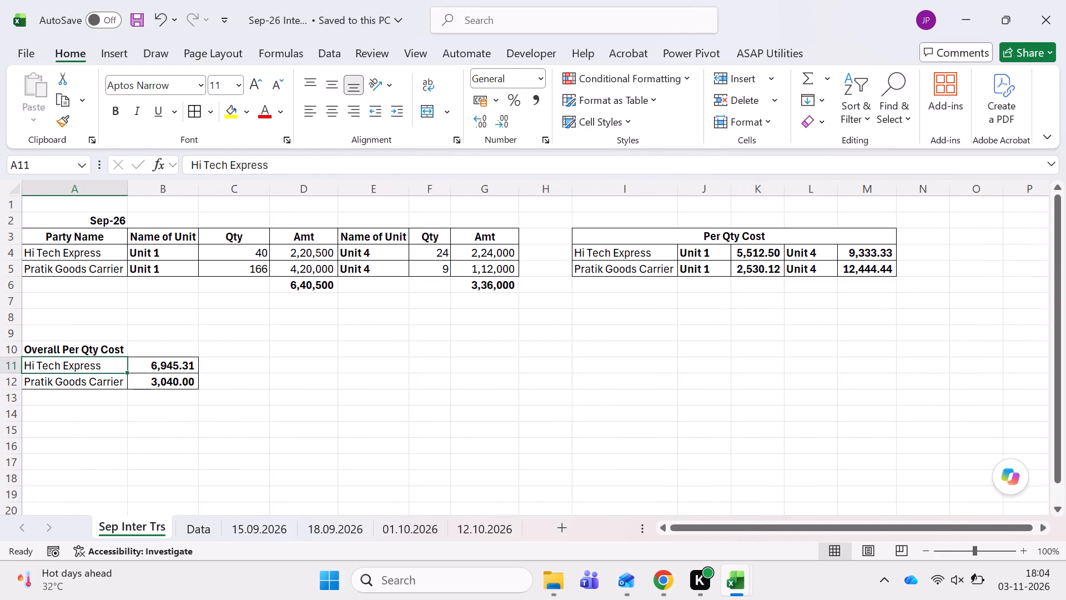
key("ctrl+Page_Down")
key("ctrl+Page_Down")
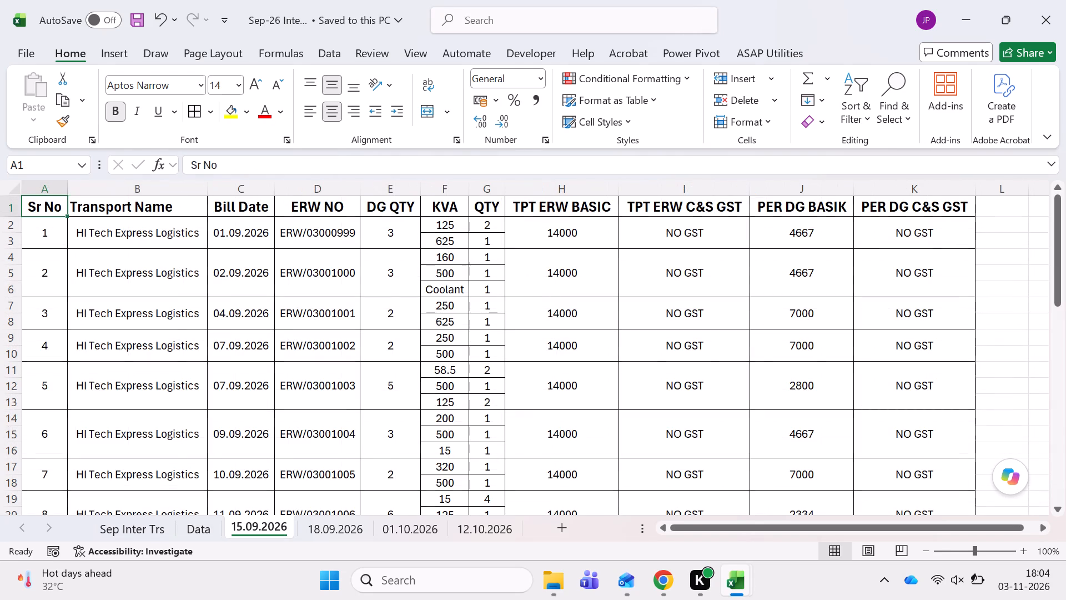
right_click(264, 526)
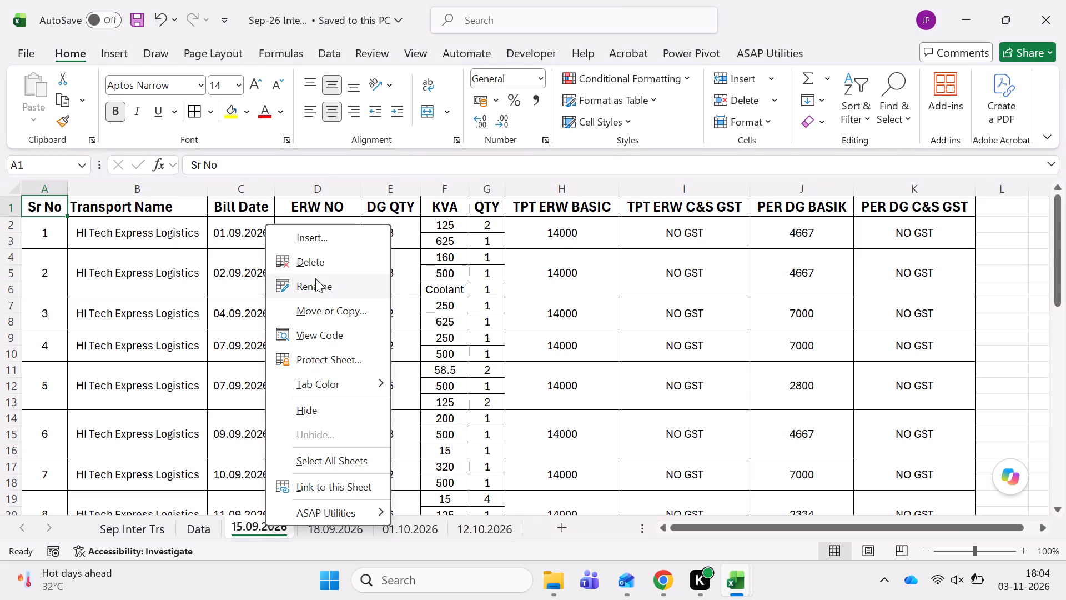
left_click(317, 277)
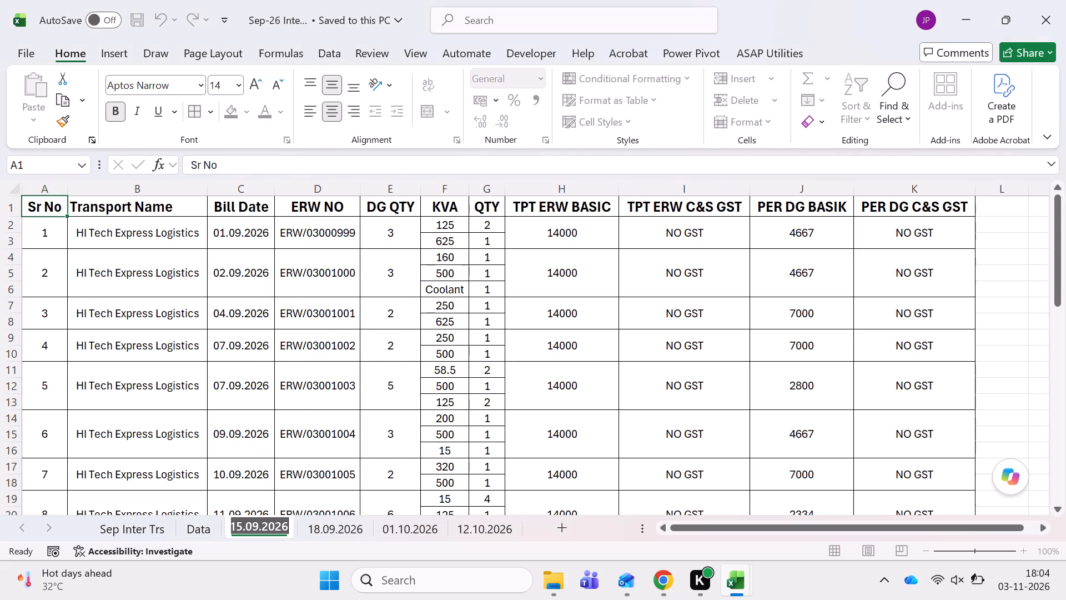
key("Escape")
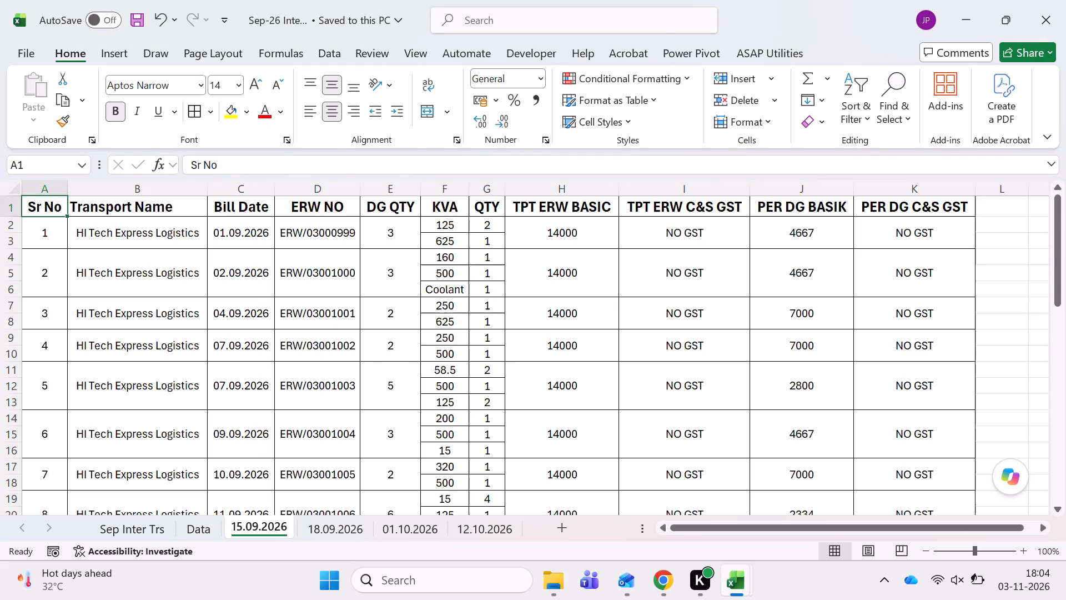
Look through the 18.09.2026, 01.10.2026 and 12.10.2026 sheets, save the workbook, and return to the 15.09.2026 sheet.
key("ctrl+Page_Down")
key("ctrl+Page_Down")
key("ctrl+Page_Down")
key("ctrl+Page_Up")
key("ctrl+Page_Up")
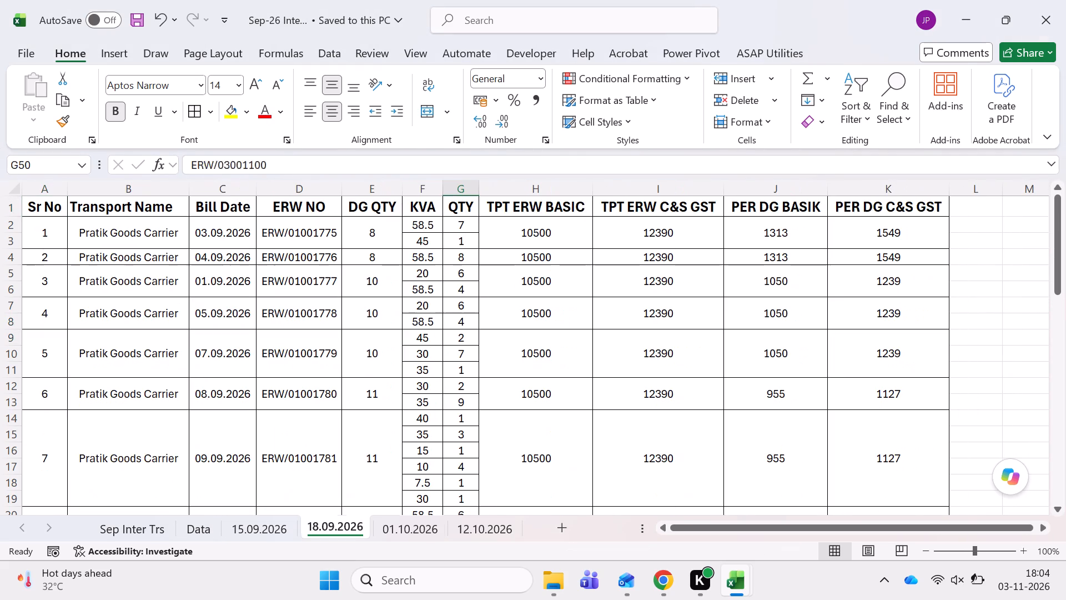
key("ctrl+s")
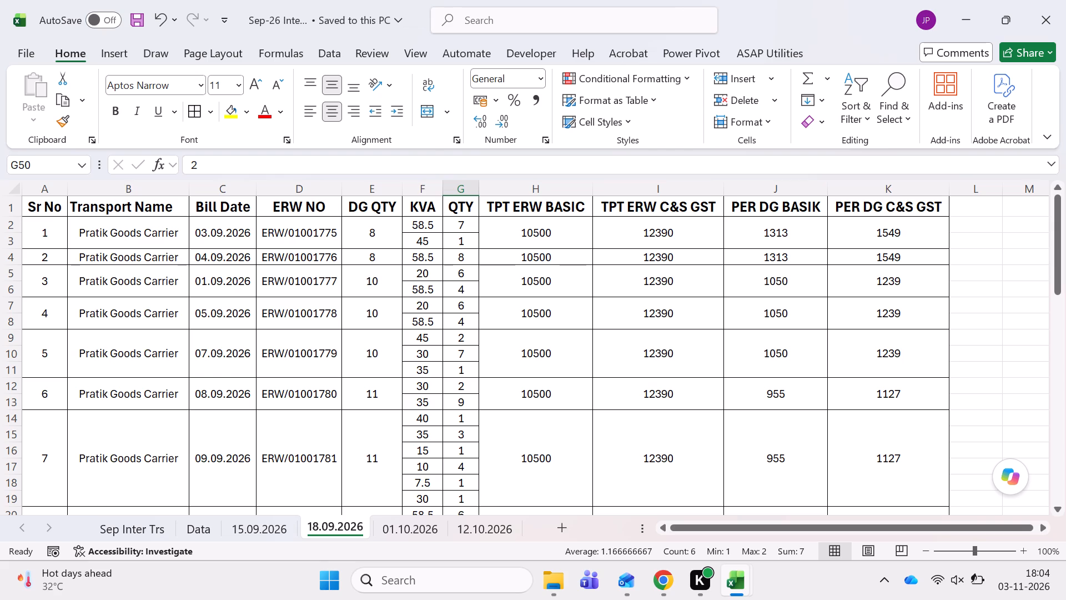
left_click(244, 533)
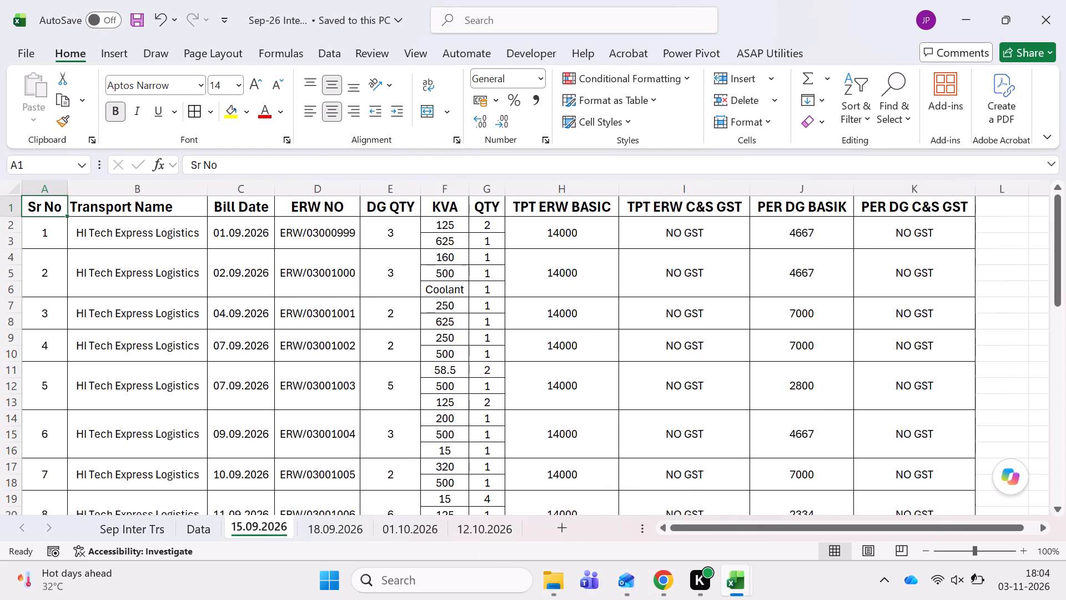
Save and close the Sep-26 Inter Trs workbook.
key("ctrl+s")
left_click(1055, 12)
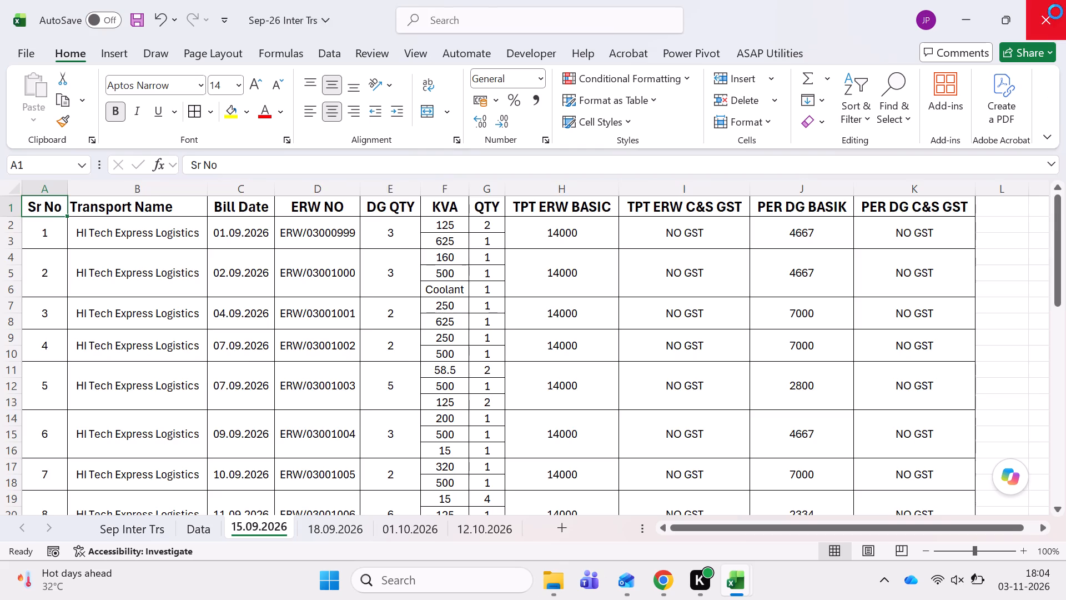
left_click(562, 570)
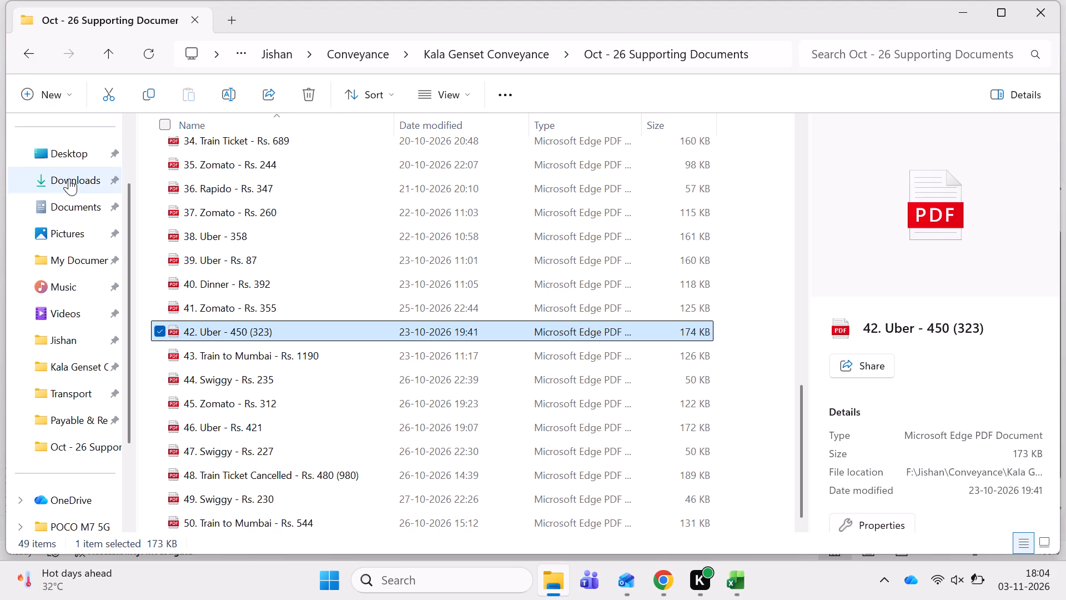
left_click(69, 178)
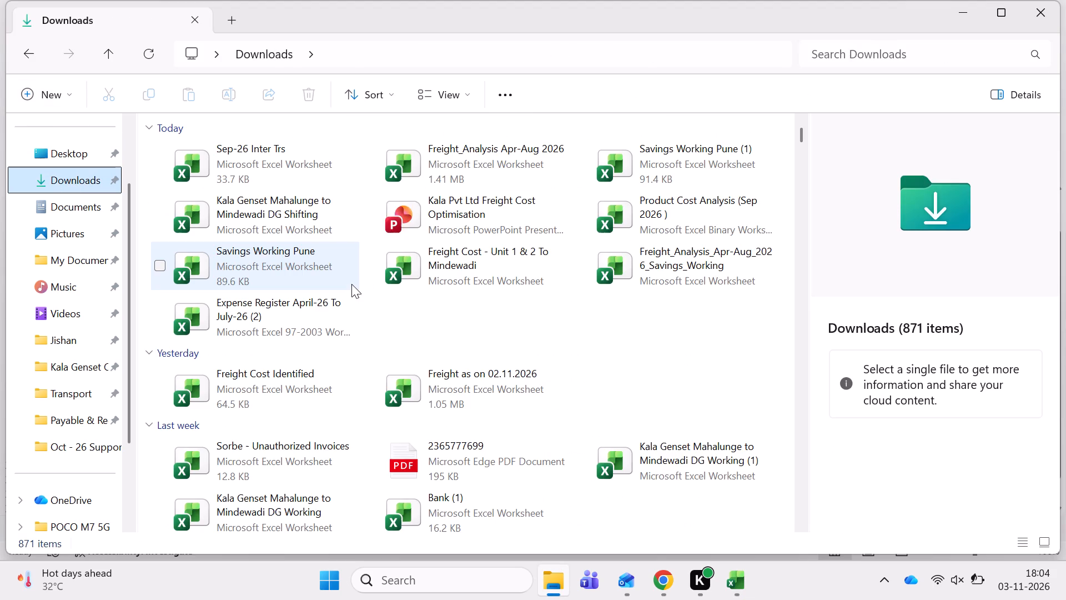
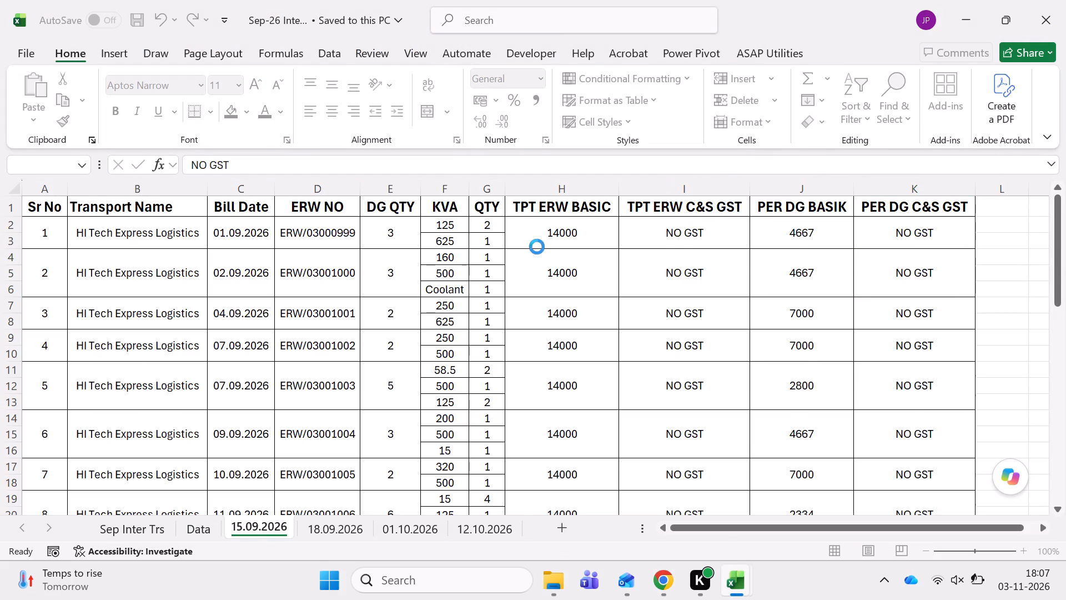
left_click(656, 82)
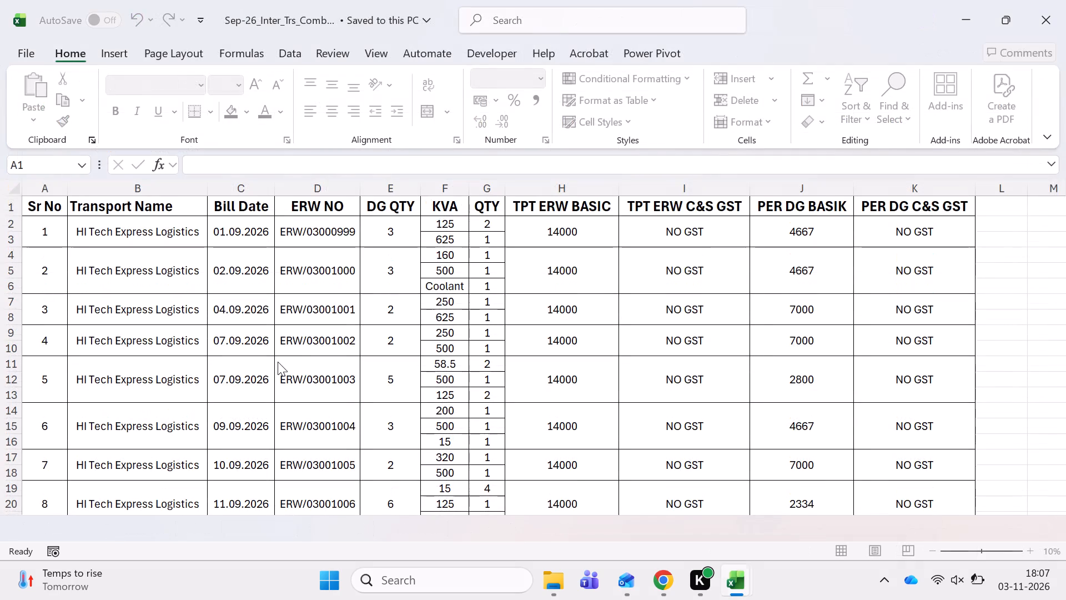
Look through the combined workbook's dated sheets and its Data sheet to examine how the transport entries were consolidated.
left_click(113, 216)
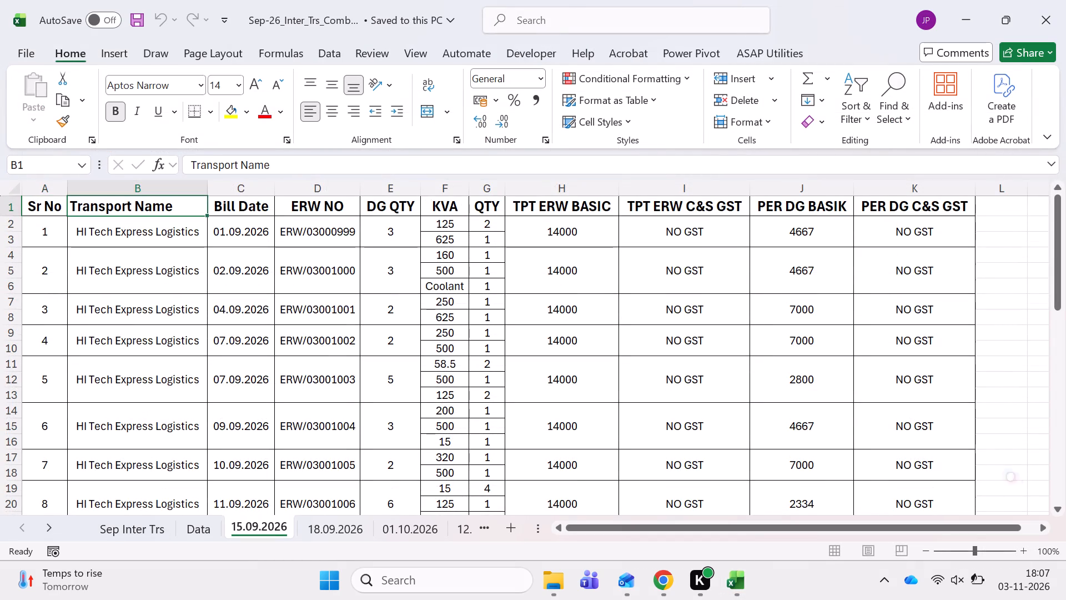
key("ctrl+Page_Down")
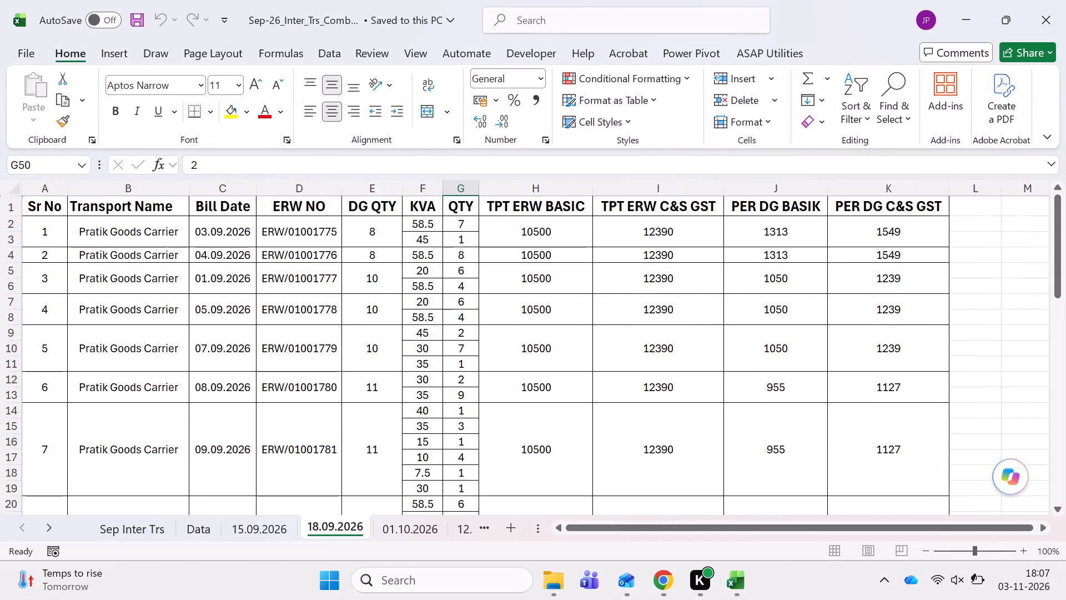
key("ctrl+Page_Down")
key("ctrl+Page_Down")
key("ctrl+Page_Down")
key("ctrl+Page_Up")
key("ctrl+Page_Up")
key("ctrl+Page_Up")
key("ctrl+Page_Up")
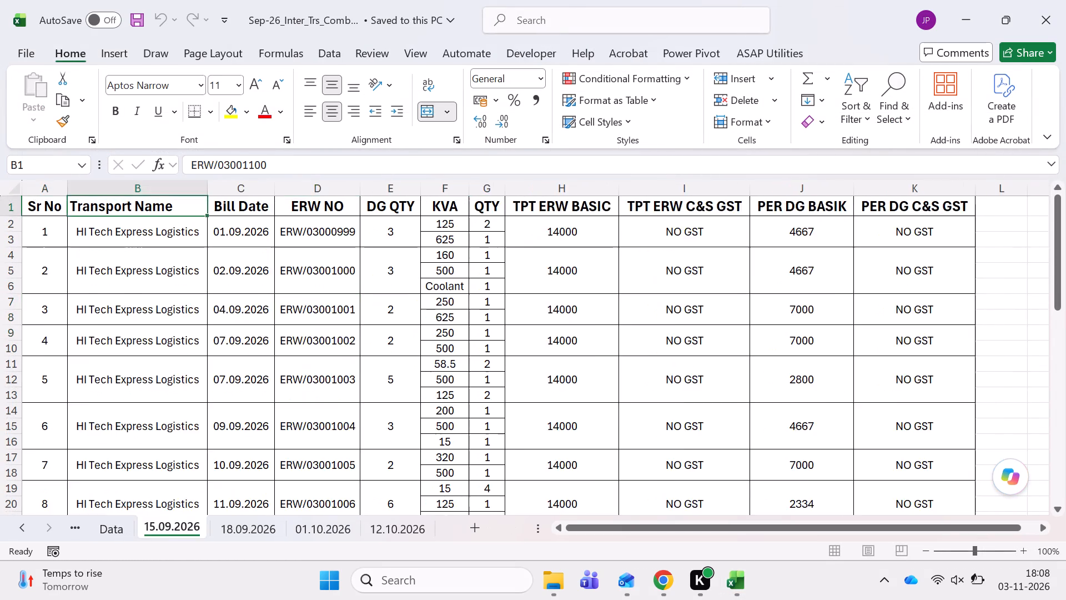
key("ctrl+Page_Up")
key("ctrl+Page_Down")
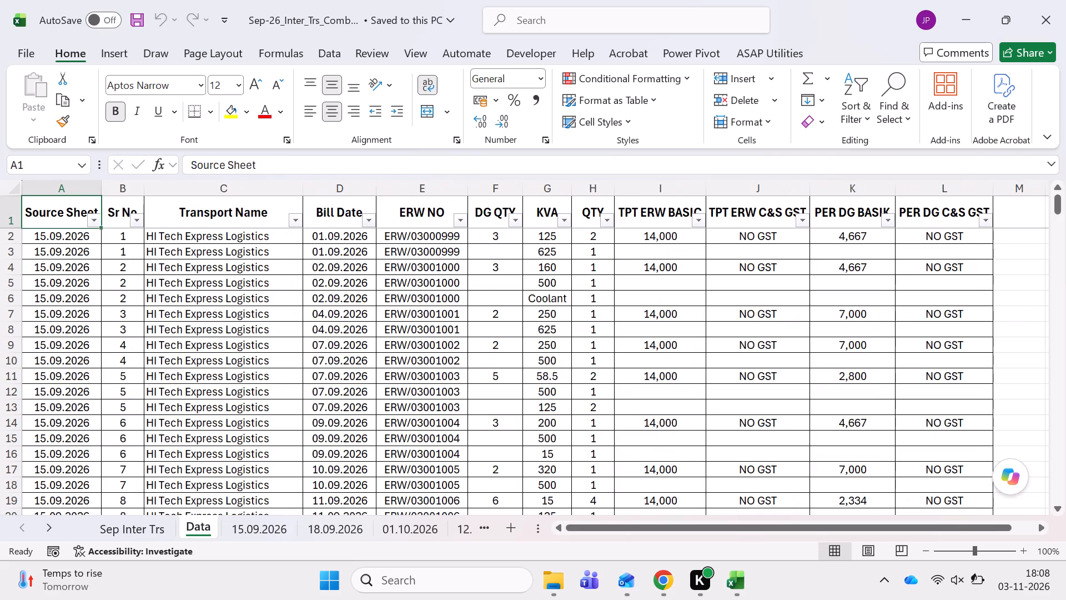
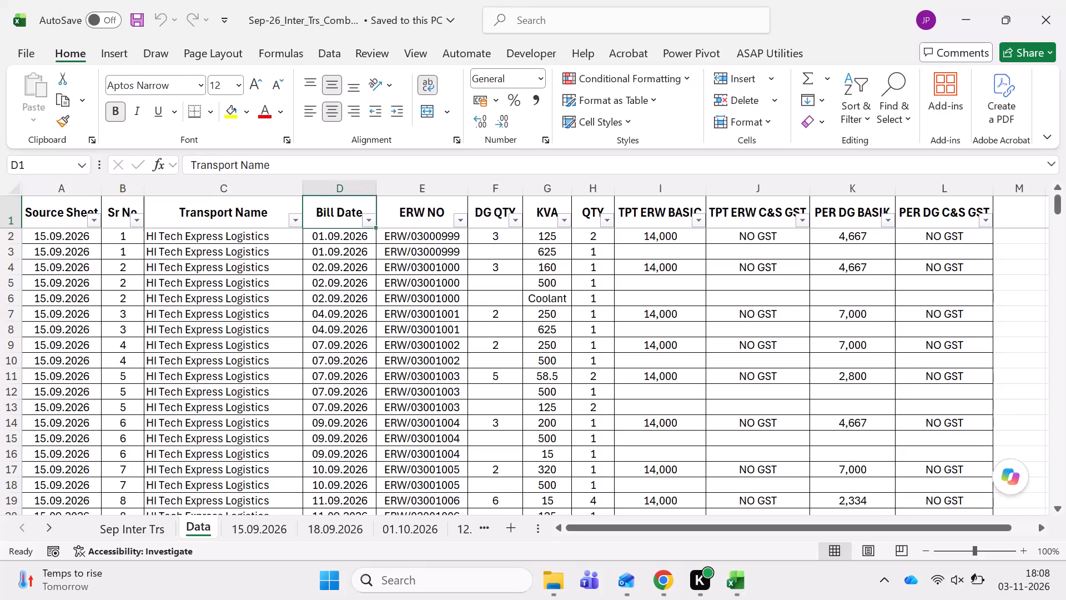
Select all QTY values on the Data sheet to check their total.
key("Right")
key("Right")
key("Right")
key("Down")
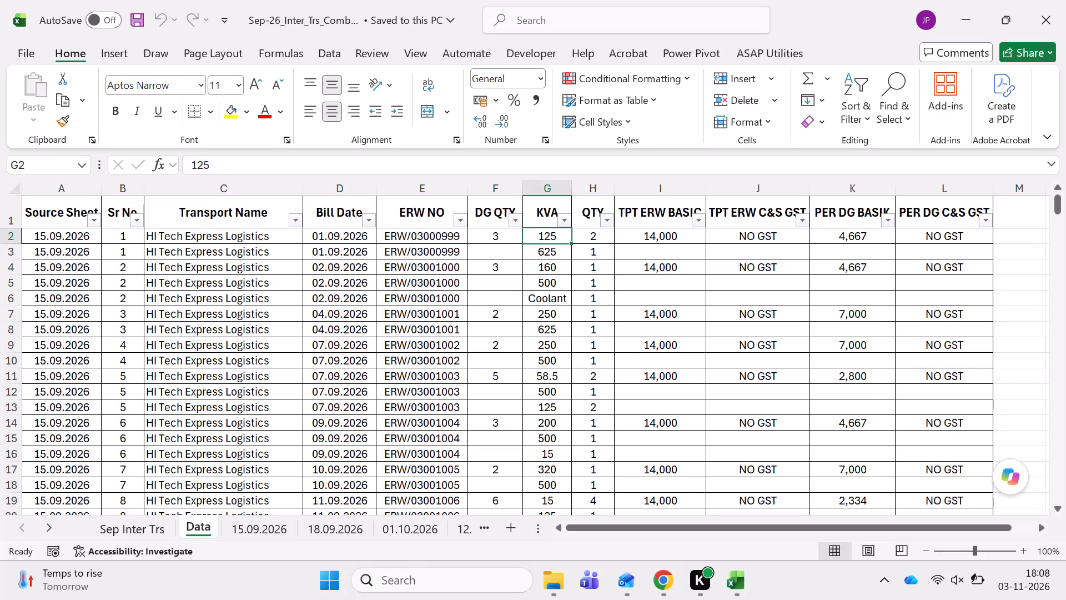
key("Right")
key("shift+Down")
key("ctrl+shift+Down")
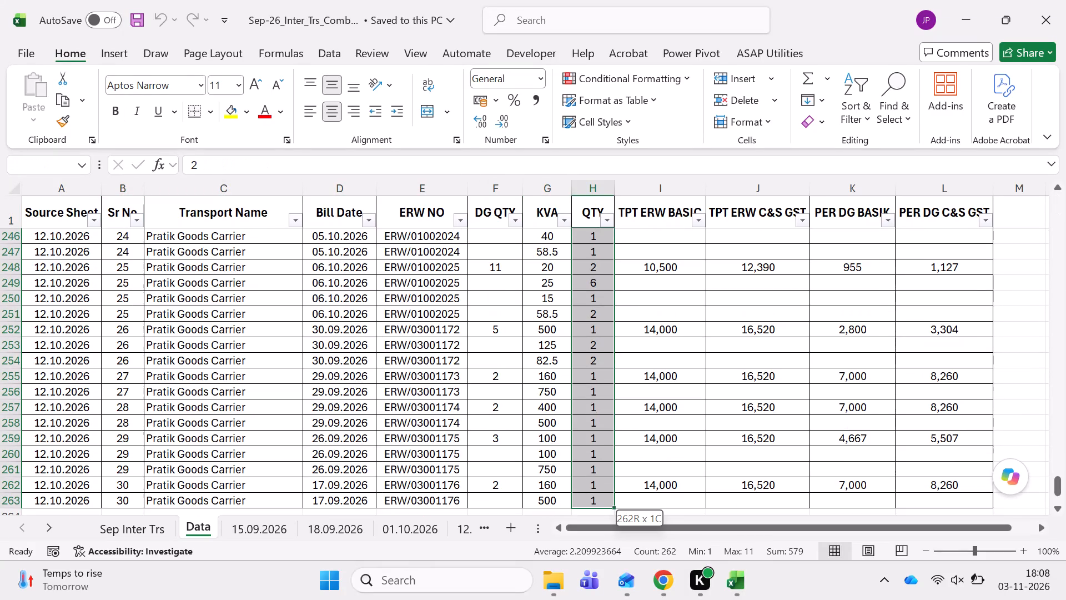
key("ctrl+Up")
key("Down")
key("Down")
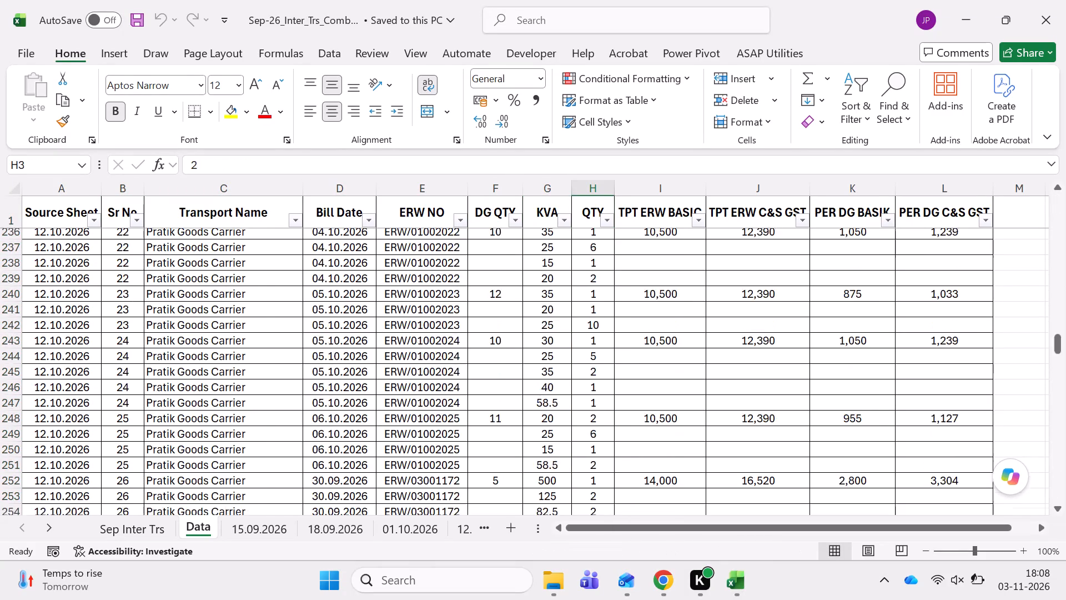
key("Down")
key("Up")
key("Up")
key("Up")
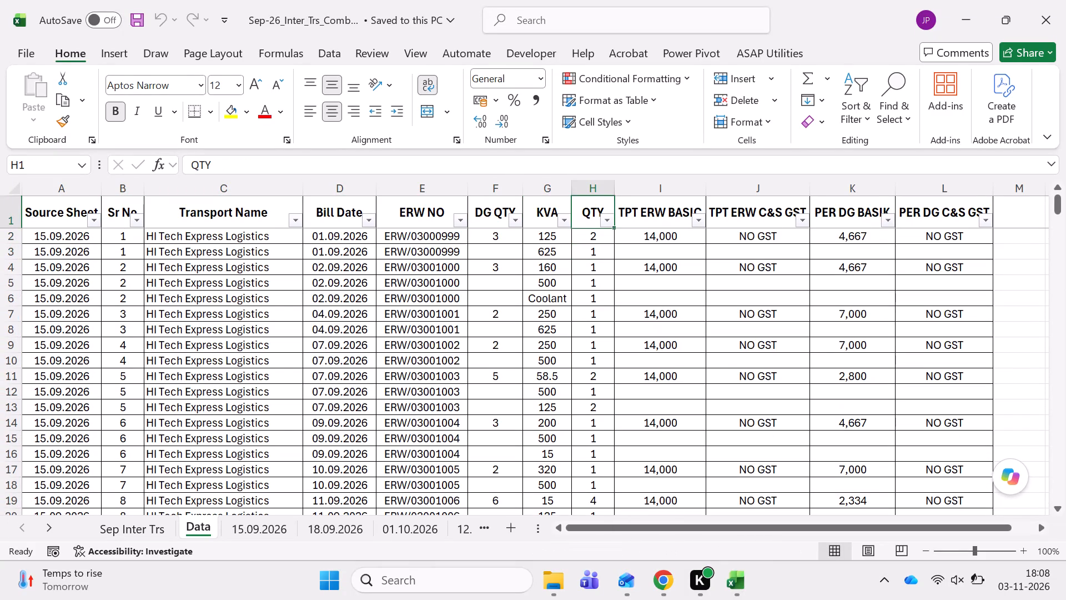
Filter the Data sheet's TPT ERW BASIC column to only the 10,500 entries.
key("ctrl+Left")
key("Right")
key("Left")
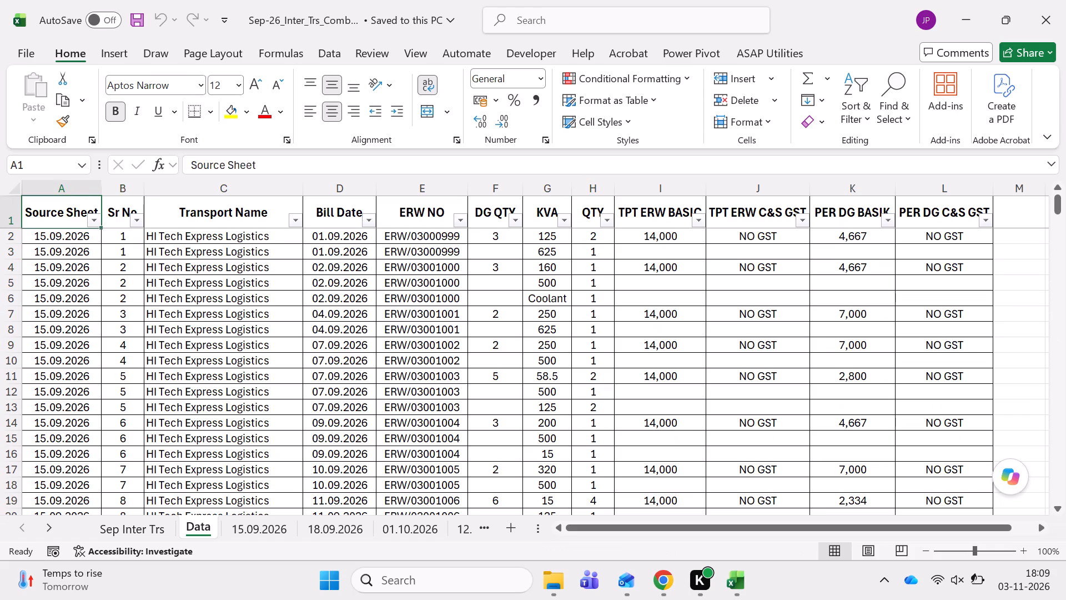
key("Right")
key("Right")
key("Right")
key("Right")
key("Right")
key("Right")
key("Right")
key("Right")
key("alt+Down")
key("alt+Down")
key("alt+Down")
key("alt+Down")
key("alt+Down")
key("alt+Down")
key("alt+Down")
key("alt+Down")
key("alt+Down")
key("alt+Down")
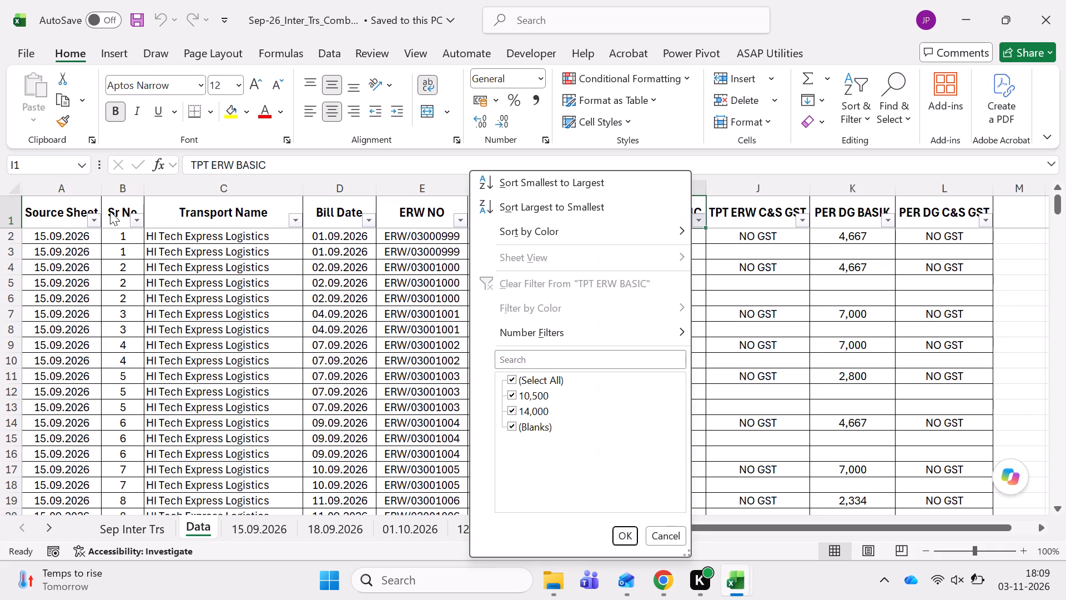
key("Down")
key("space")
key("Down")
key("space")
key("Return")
Select the QTY values of the rows filtered to 10,500 to check their total.
key("Down")
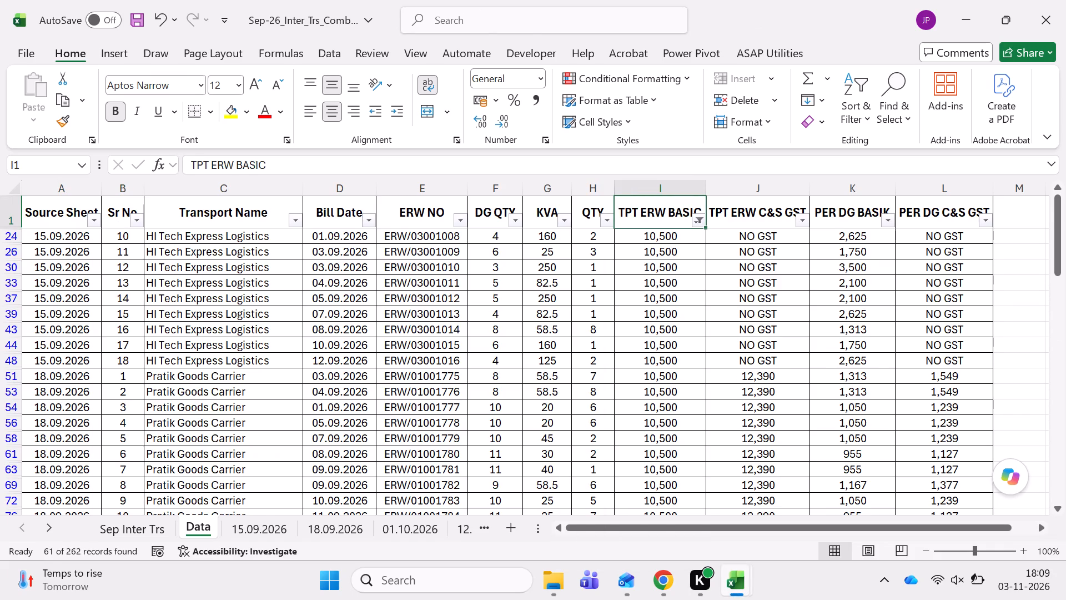
key("Left")
key("ctrl+shift+Down")
key("Up")
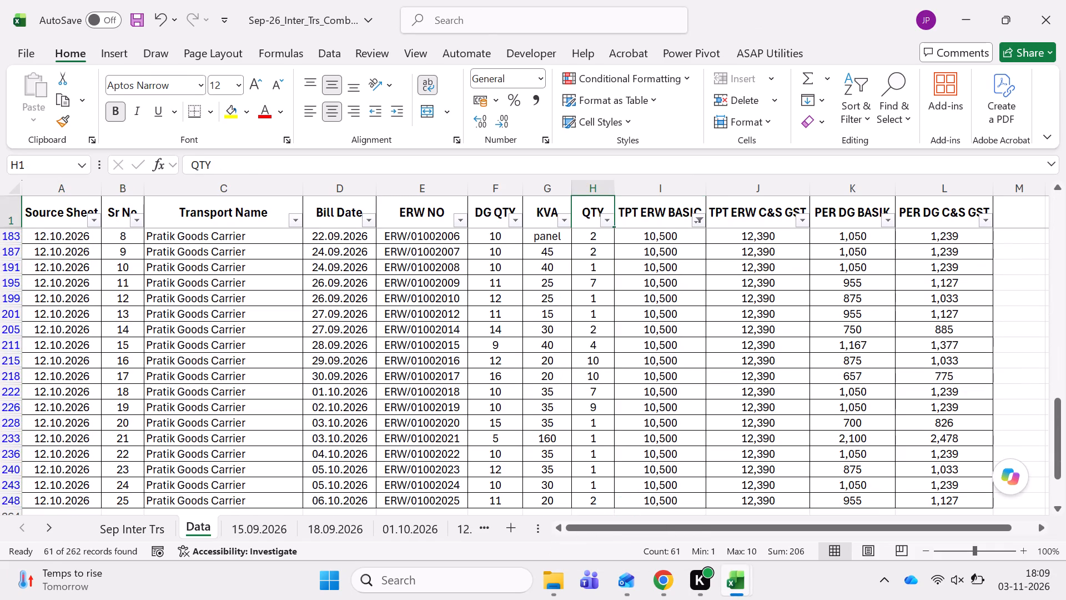
key("Down")
key("Up")
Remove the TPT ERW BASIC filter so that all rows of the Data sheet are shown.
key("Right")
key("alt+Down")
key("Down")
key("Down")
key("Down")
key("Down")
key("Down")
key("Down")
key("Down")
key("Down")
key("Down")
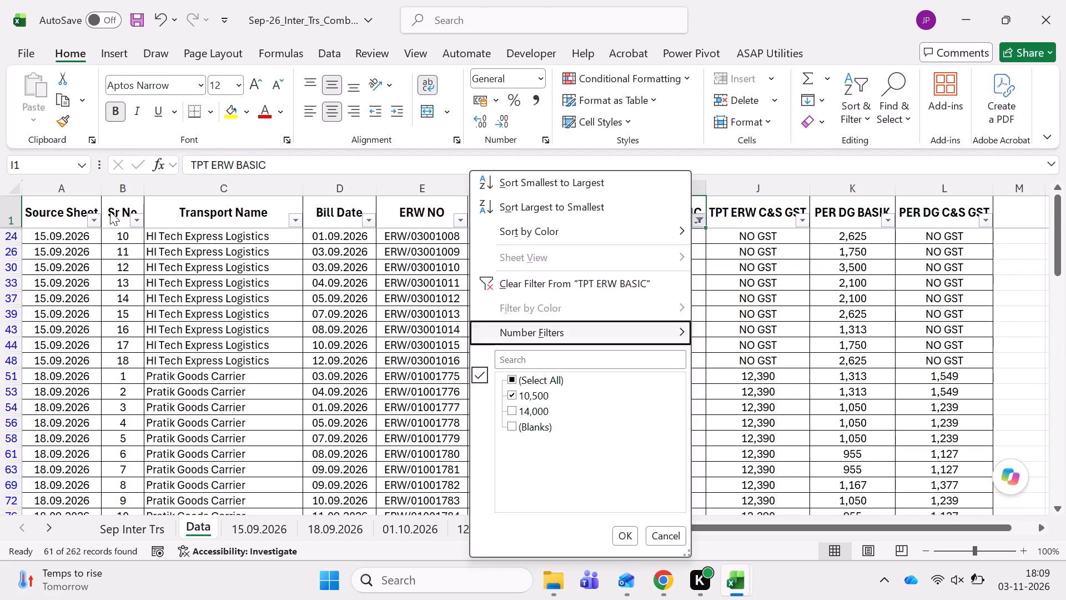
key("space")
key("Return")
Merge and center TPT ERW BASIC cells I2:I3 for the first Hi Tech Express Logistics entry.
key("Down")
key("Left")
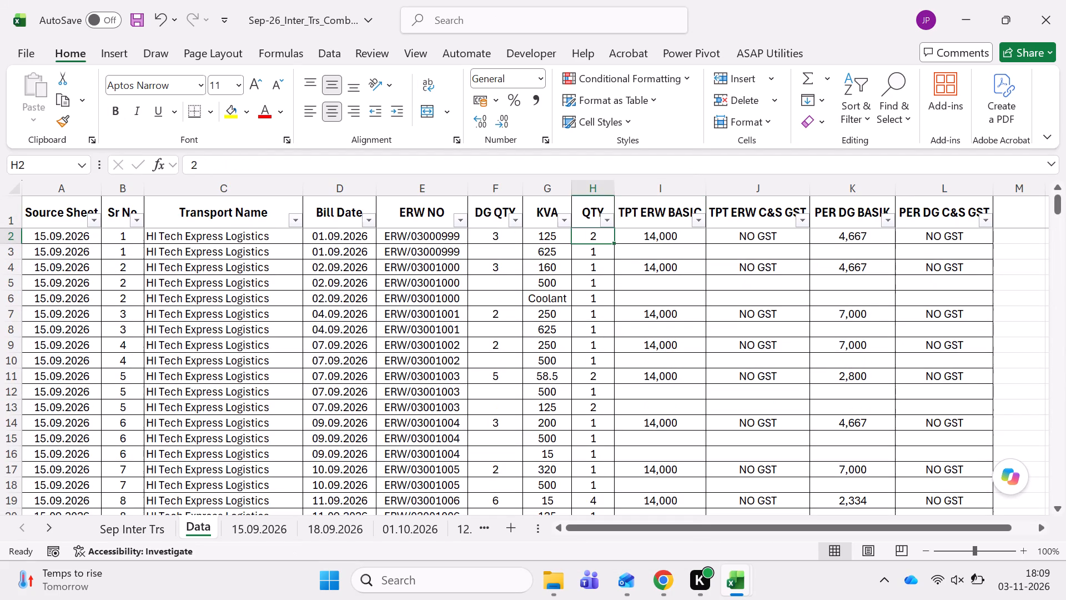
key("Right")
key("Left")
key("ctrl+Down")
key("ctrl+Up")
key("Down")
key("Down")
key("Up")
key("Right")
key("shift+Down")
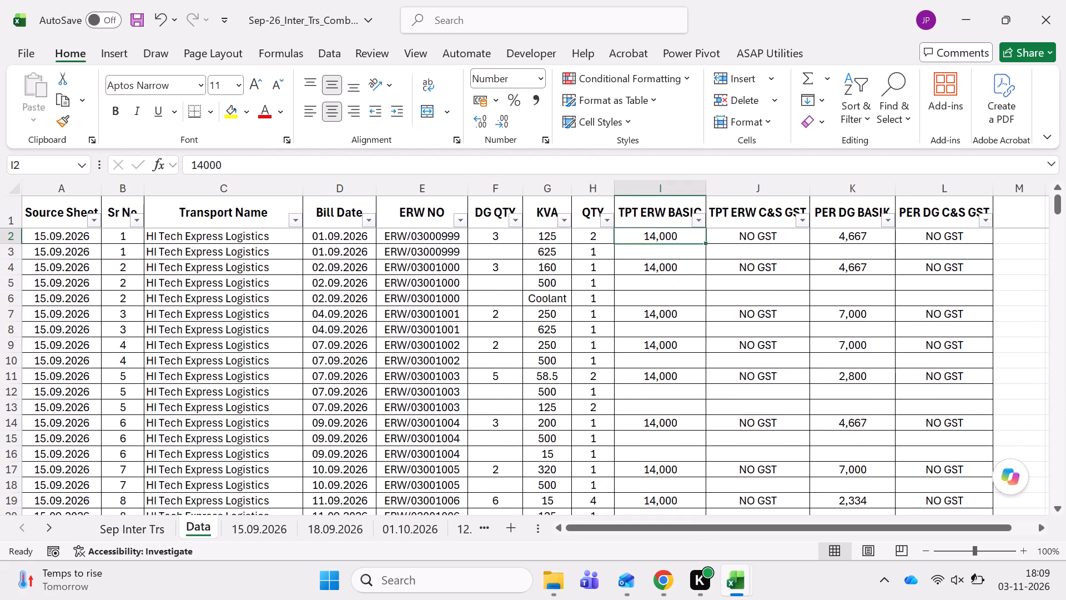
key("alt+h")
key("m")
key("Return")
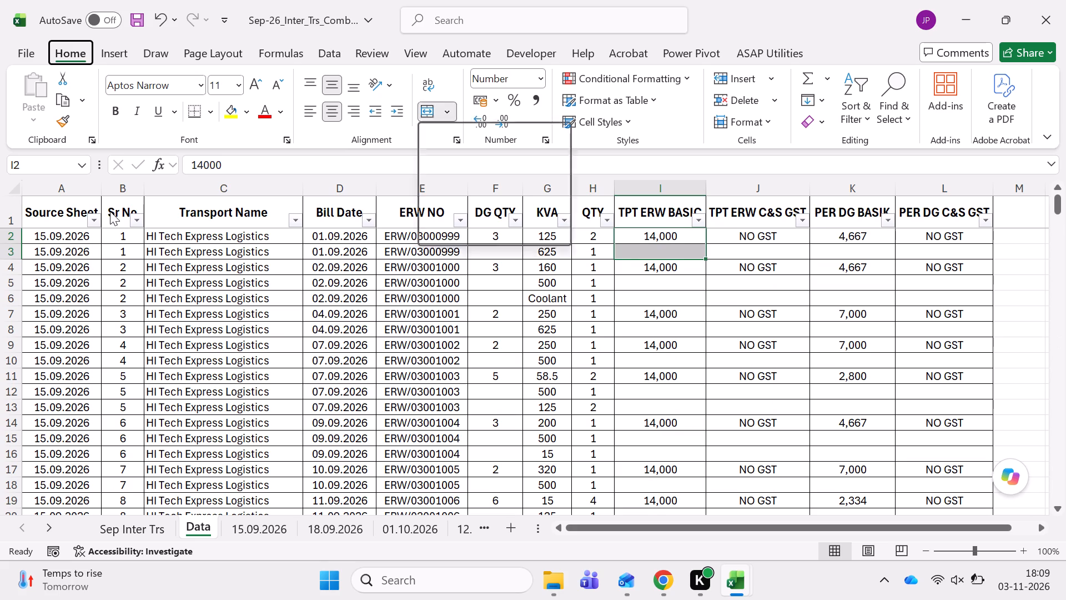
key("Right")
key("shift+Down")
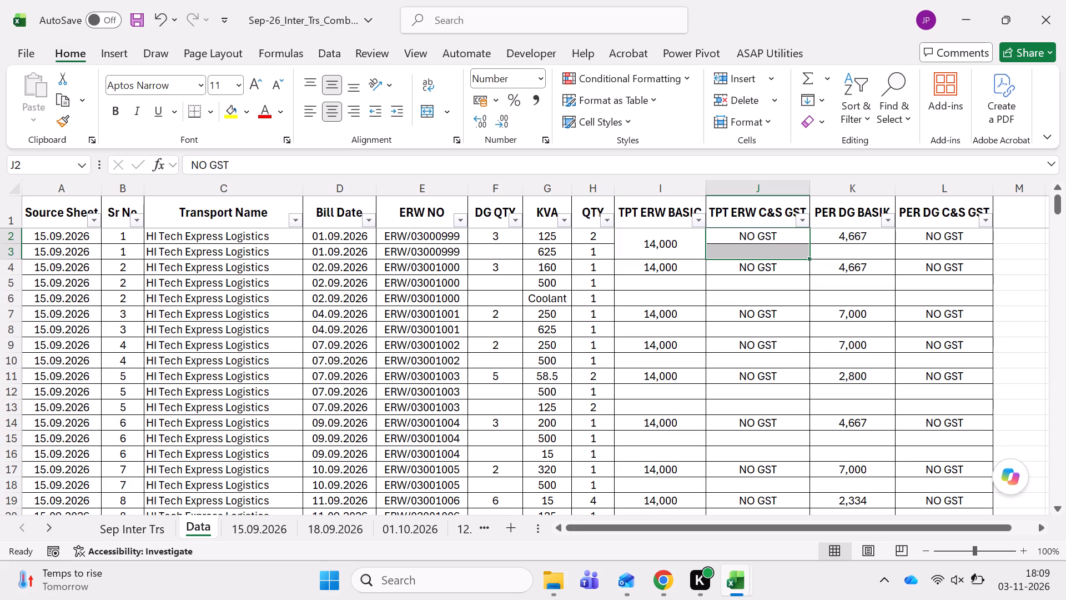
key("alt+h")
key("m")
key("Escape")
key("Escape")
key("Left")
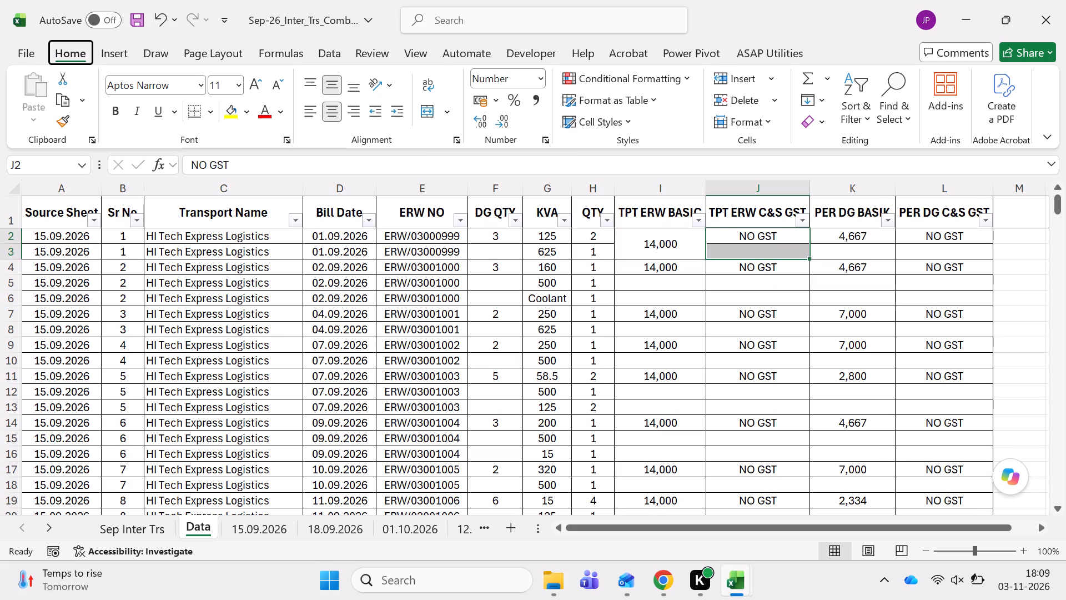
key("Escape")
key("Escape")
Merge and center TPT ERW C&S GST cells J2:J3 for the same first entry.
key("Left")
key("Right")
key("shift+Down")
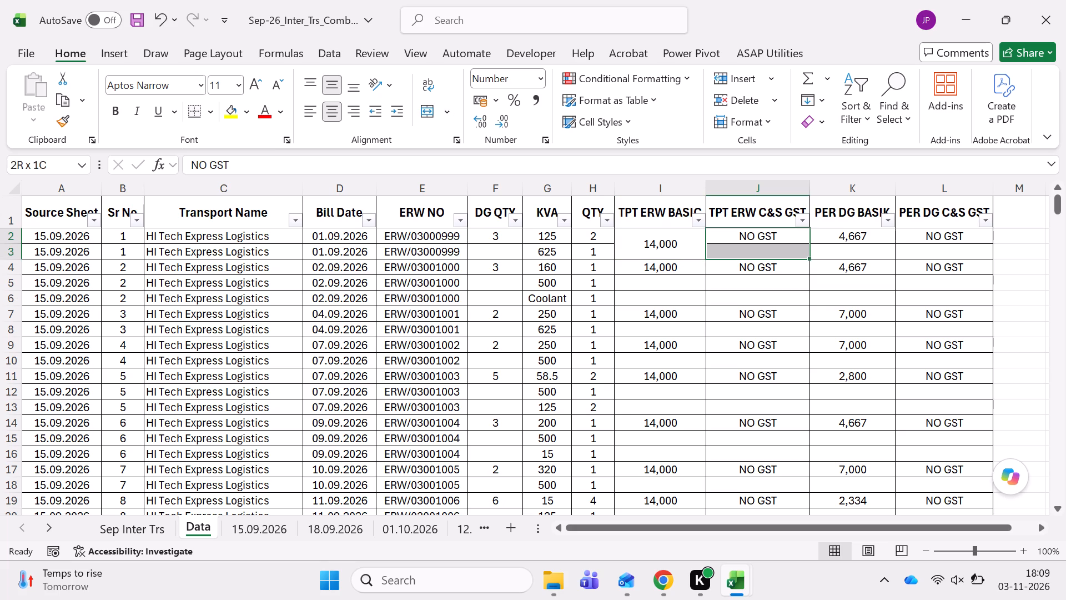
key("alt+h")
key("m")
key("Return")
Use Format Painter to copy J2's two-row merge across to PER DG BASIC K2:K3 and PER DG C&S GST L2:L3.
key("Right")
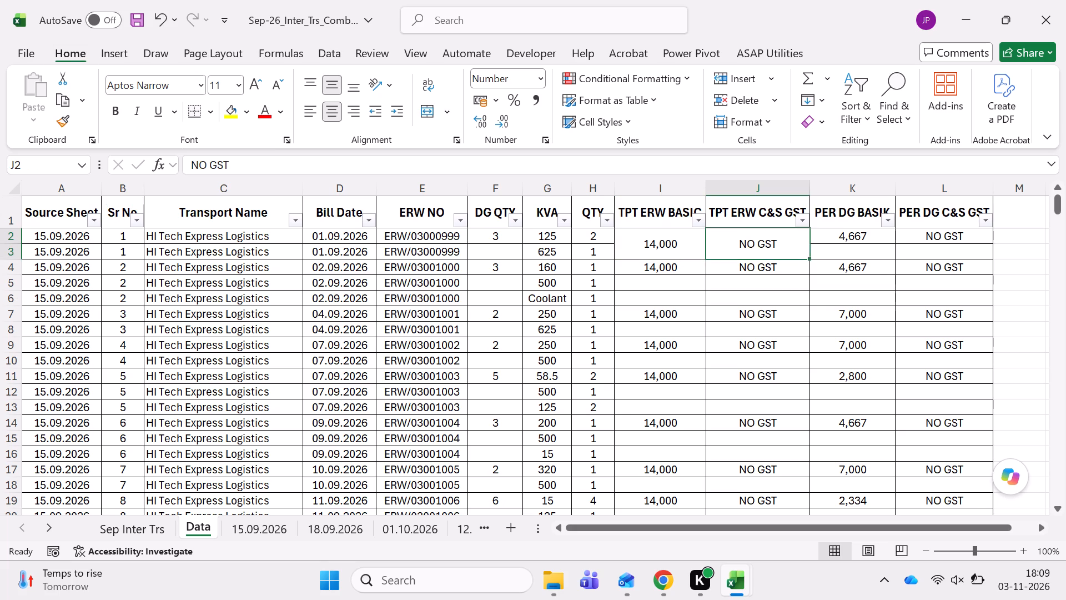
key("shift+Down")
key("Left")
left_click(61, 123)
key("Right")
left_click(61, 123)
key("Right")
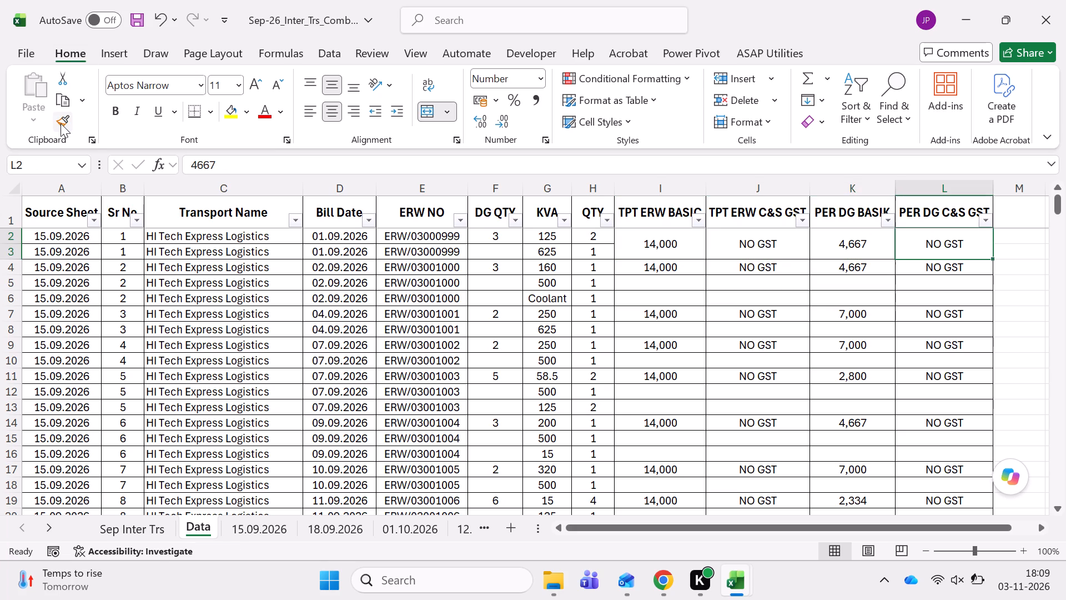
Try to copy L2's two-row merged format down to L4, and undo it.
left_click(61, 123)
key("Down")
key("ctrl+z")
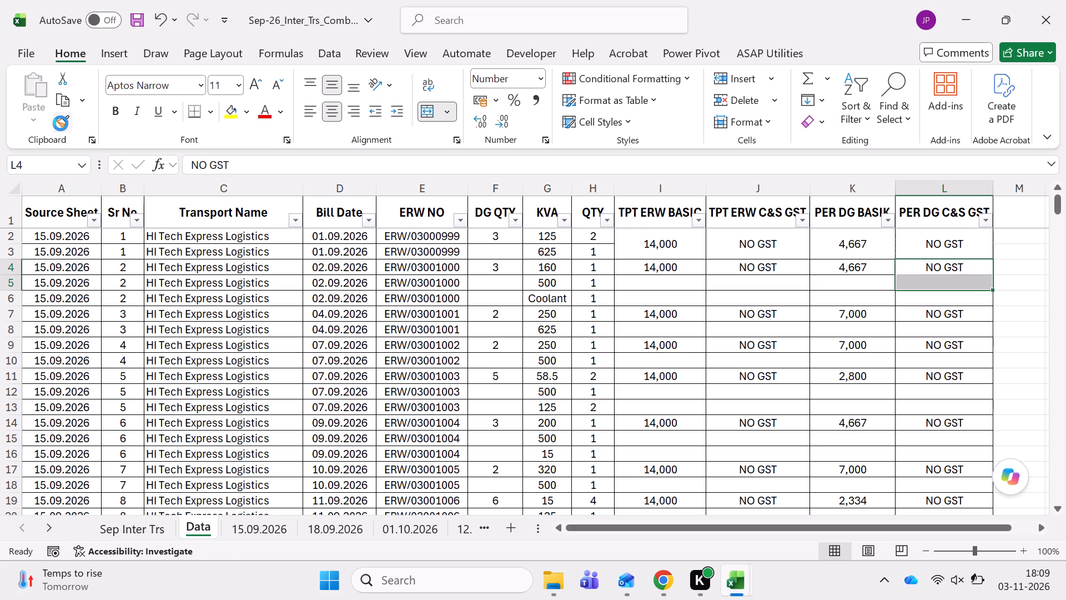
Merge and center TPT ERW BASIC cells I4:I6 for the three-row Sr No 2 entry.
key("Left")
key("Left")
key("Left")
key("shift+Down")
key("shift+Down")
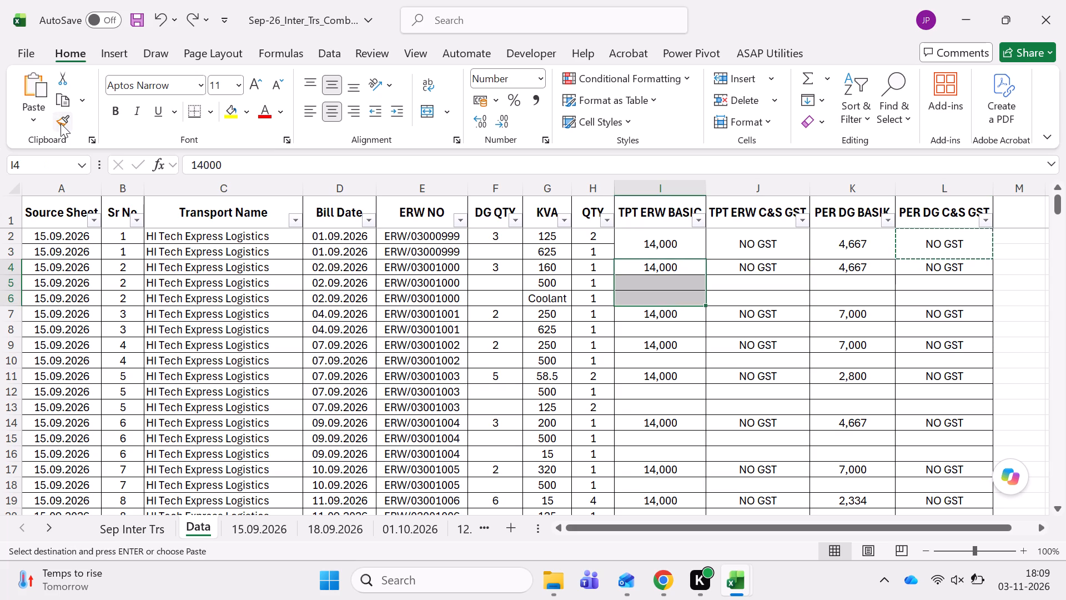
key("alt+h")
key("m")
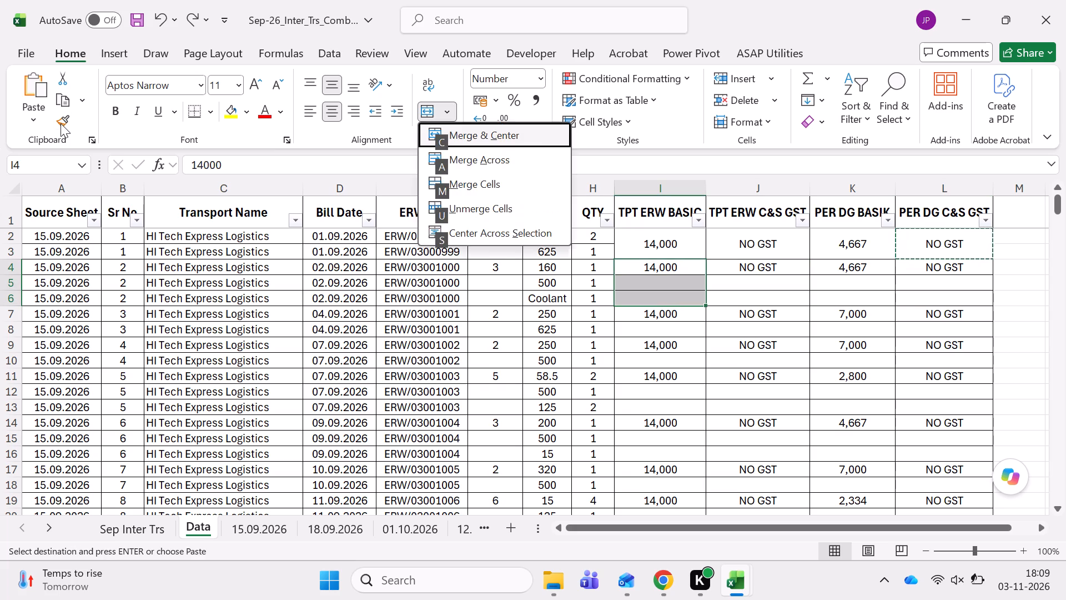
key("Return")
Use Format Painter to copy I4's three-row merge across to columns J, K and L of rows 4 to 6.
left_click(61, 123)
key("Right")
left_click(61, 123)
key("Right")
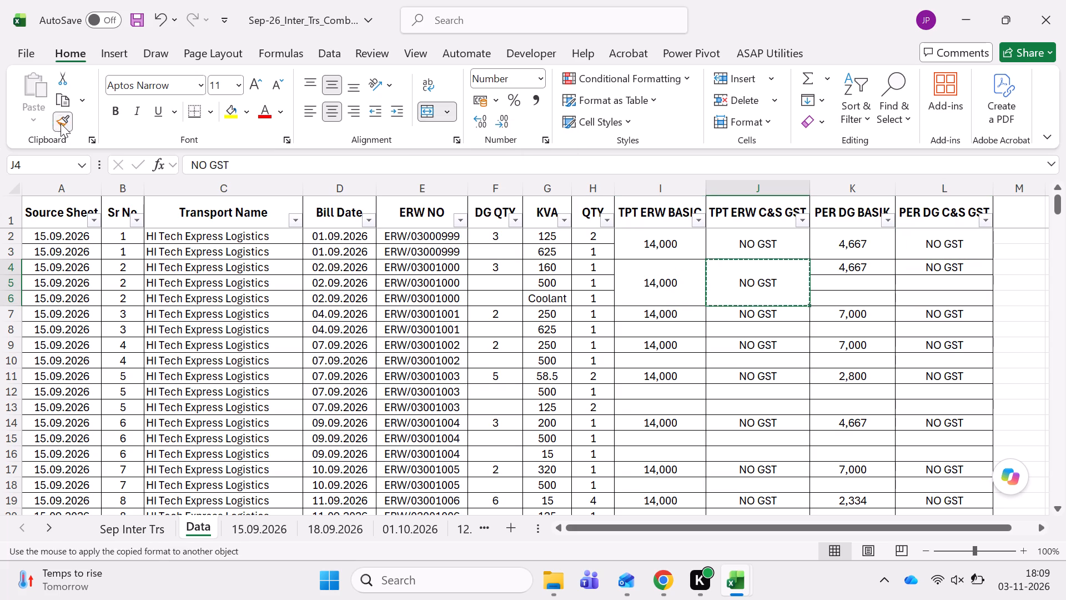
left_click(61, 123)
key("Right")
Use Format Painter to copy I2's two-row merge to I7:I8 and across columns J to L for Sr No 3.
key("Left")
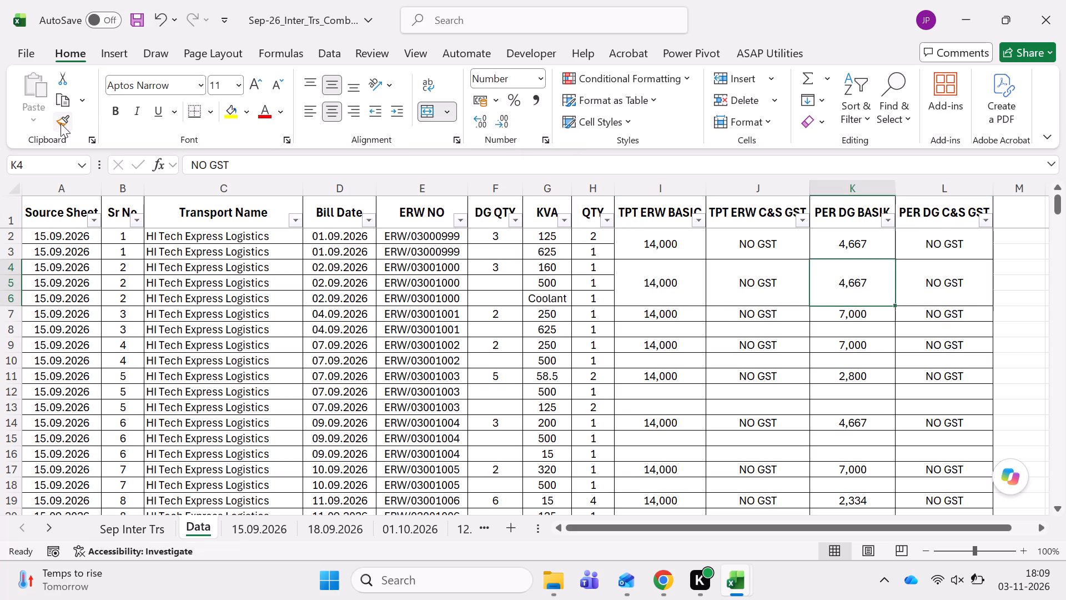
key("Left")
key("Left")
key("Up")
left_click(61, 123)
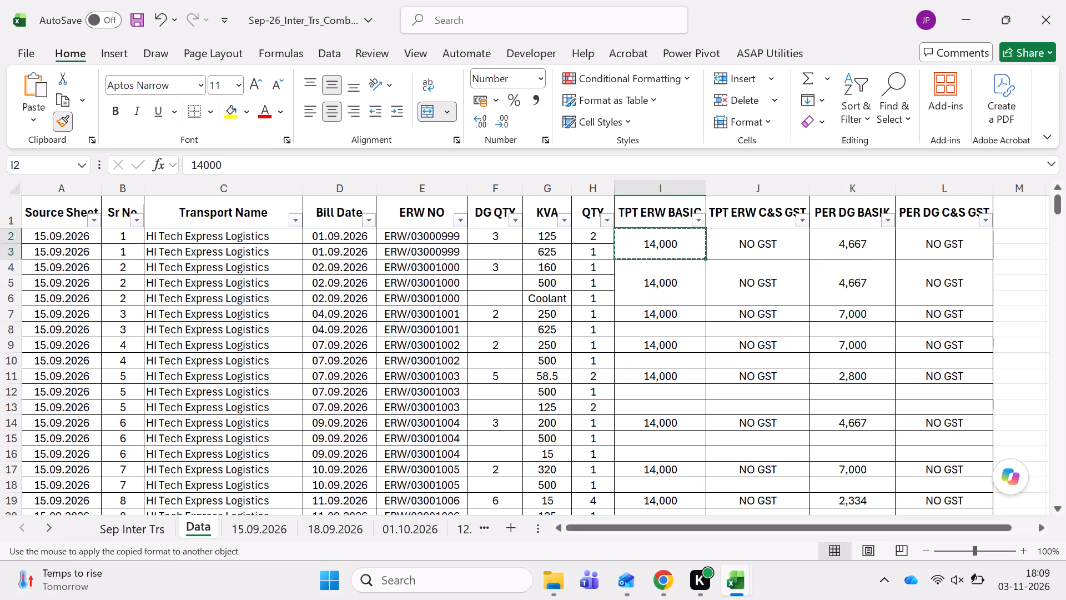
left_click(643, 317)
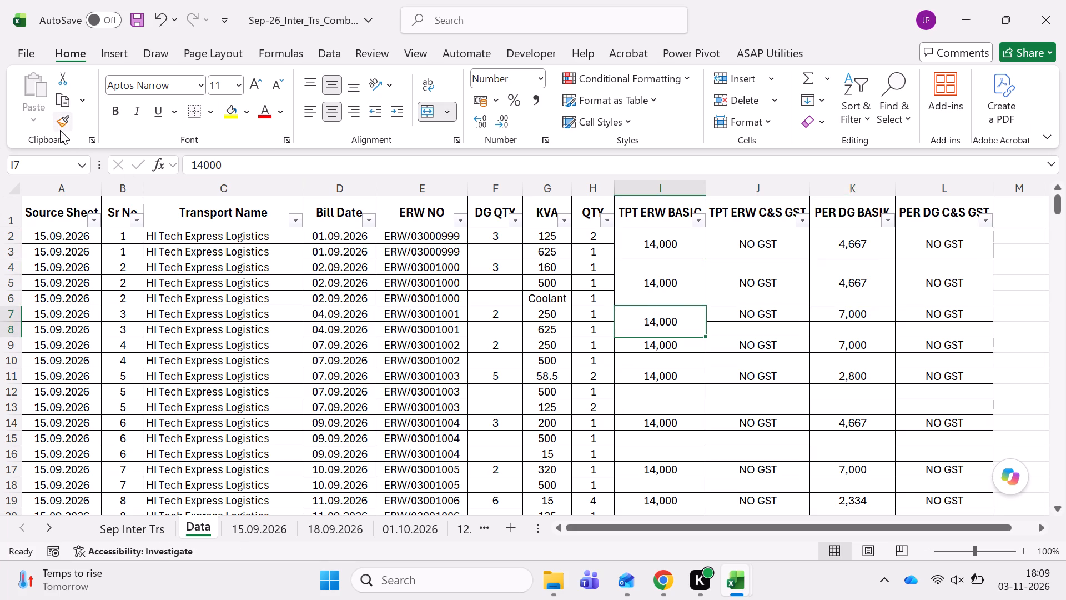
left_click(59, 122)
key("Right")
left_click(59, 122)
key("Right")
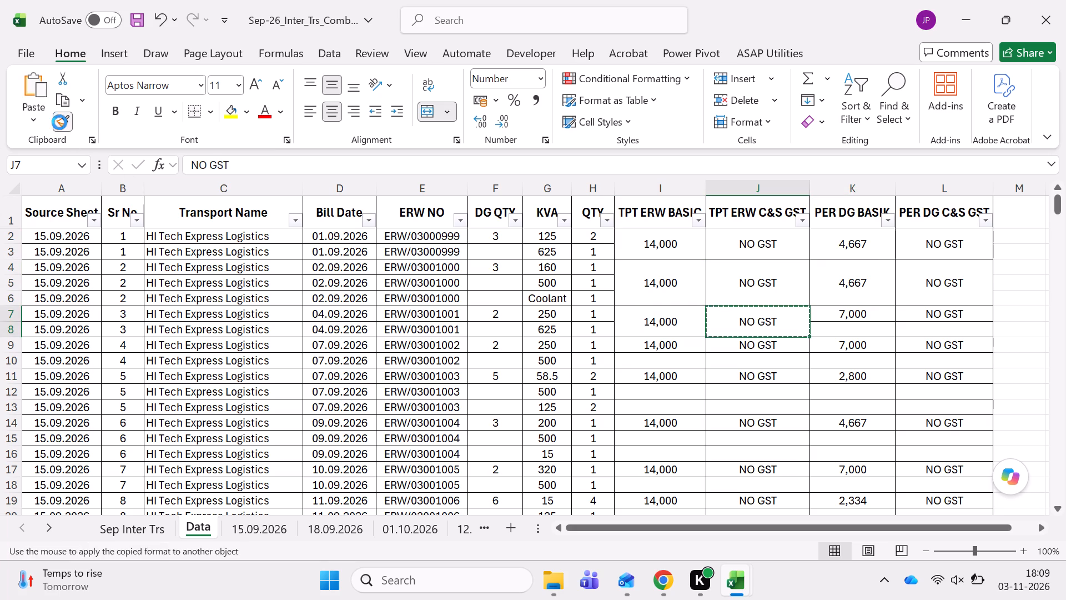
left_click(59, 122)
key("Right")
Use Format Painter to copy I7's two-row merge to I9:I10 and across columns J to L for Sr No 4.
key("Left")
key("Left")
key("Left")
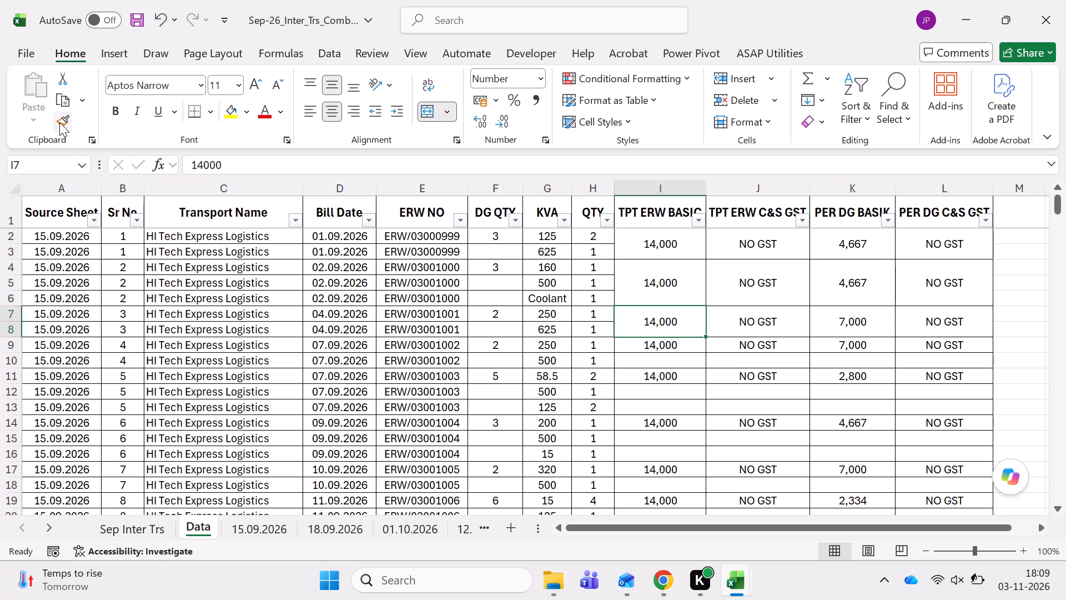
left_click(59, 122)
key("Down")
left_click(59, 122)
key("Right")
left_click(59, 122)
key("Right")
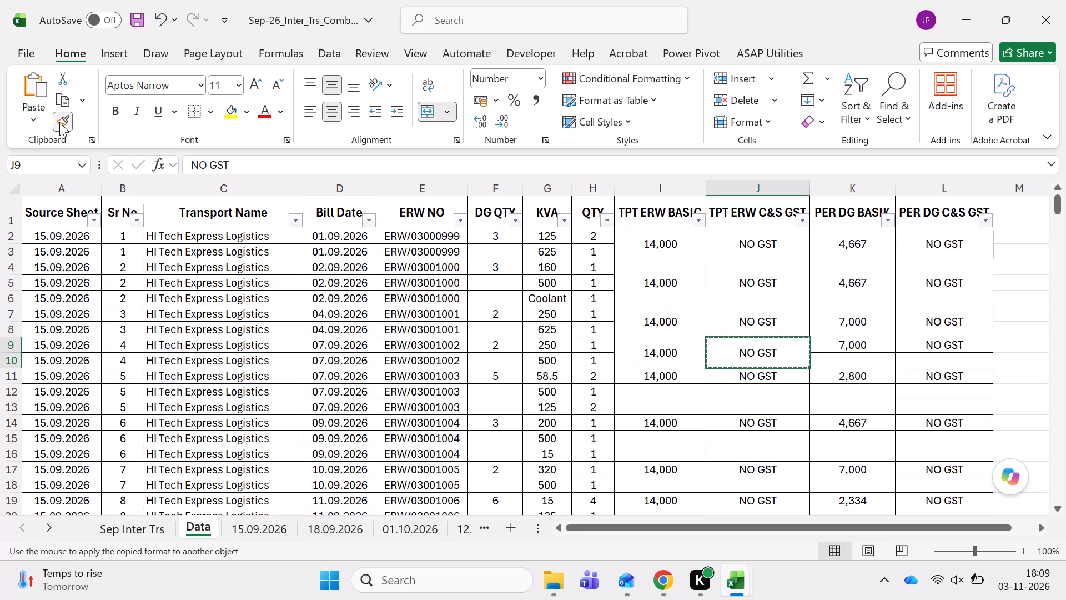
left_click(59, 122)
key("Right")
Use Format Painter to copy I4's three-row merge to TPT ERW BASIC cells I11:I13 for Sr No 5.
key("Left")
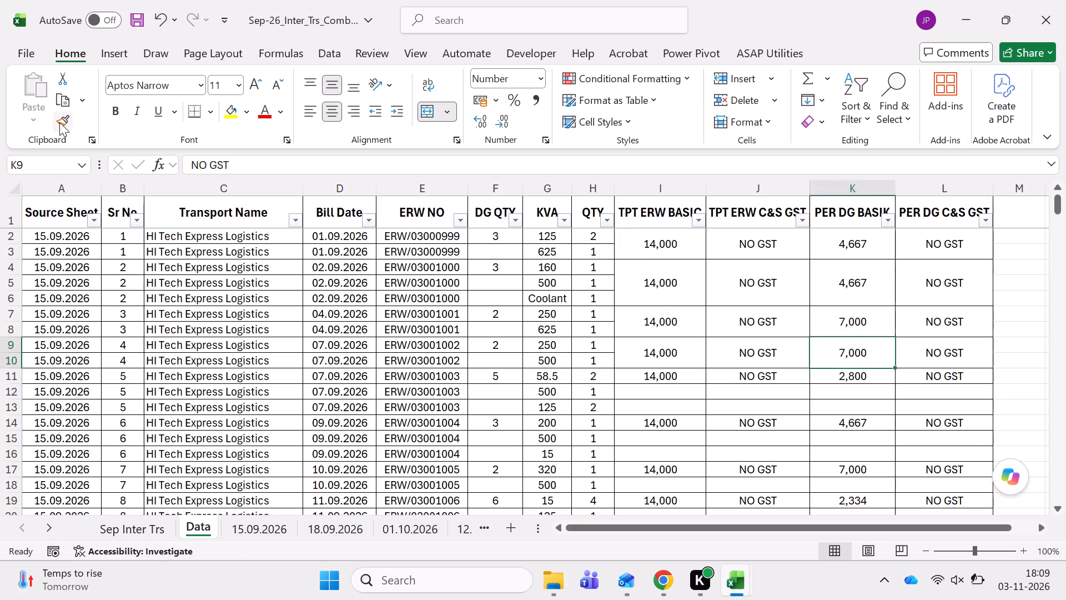
key("Left")
key("Left")
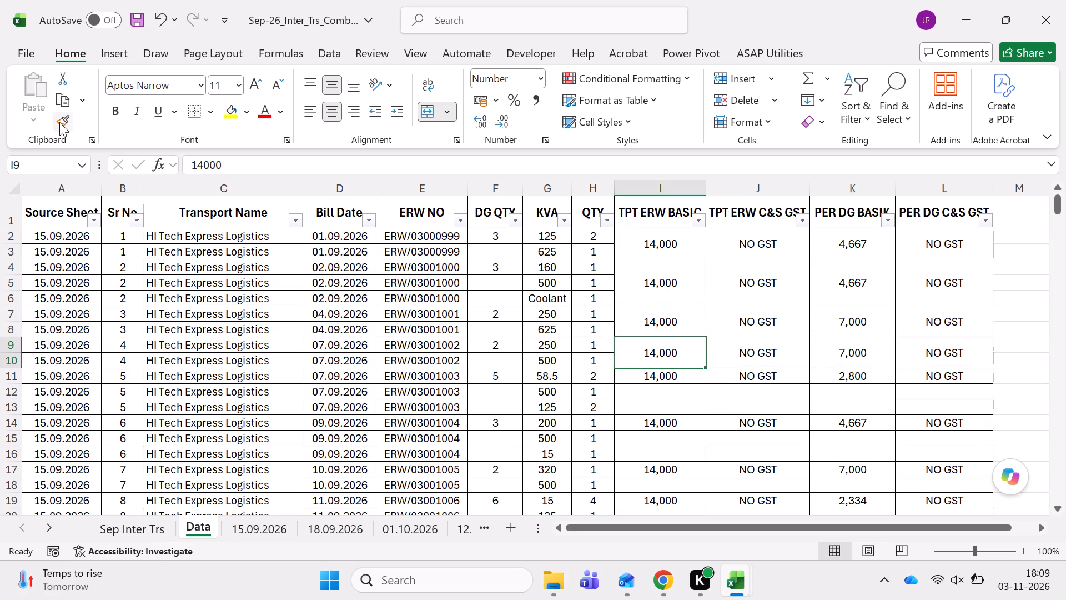
key("Down")
key("Down")
key("Up")
key("Up")
key("Up")
key("Up")
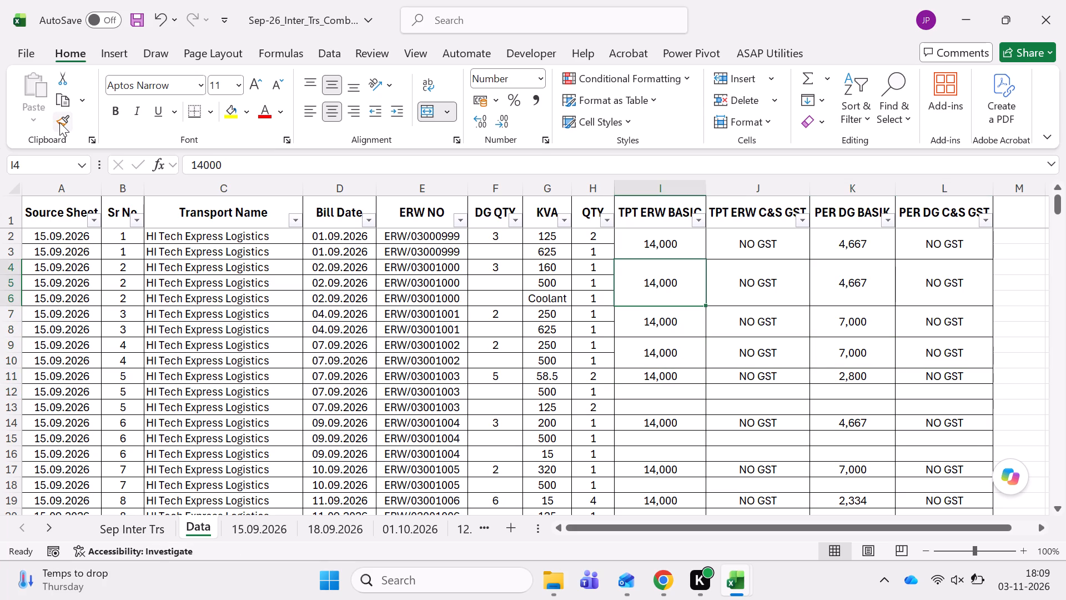
left_click(59, 122)
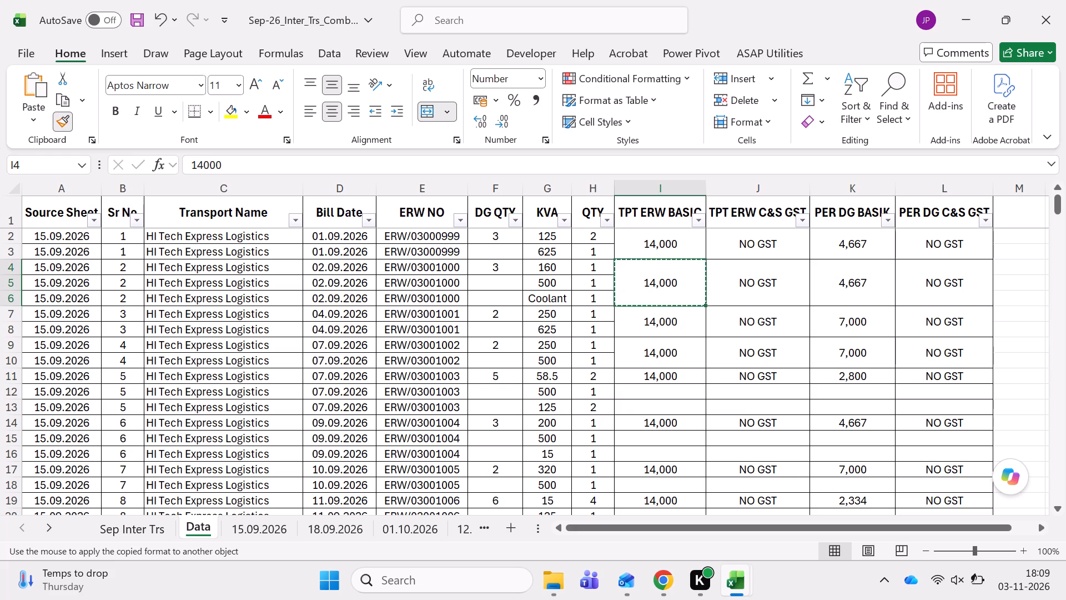
left_click_drag(635, 374, 636, 401)
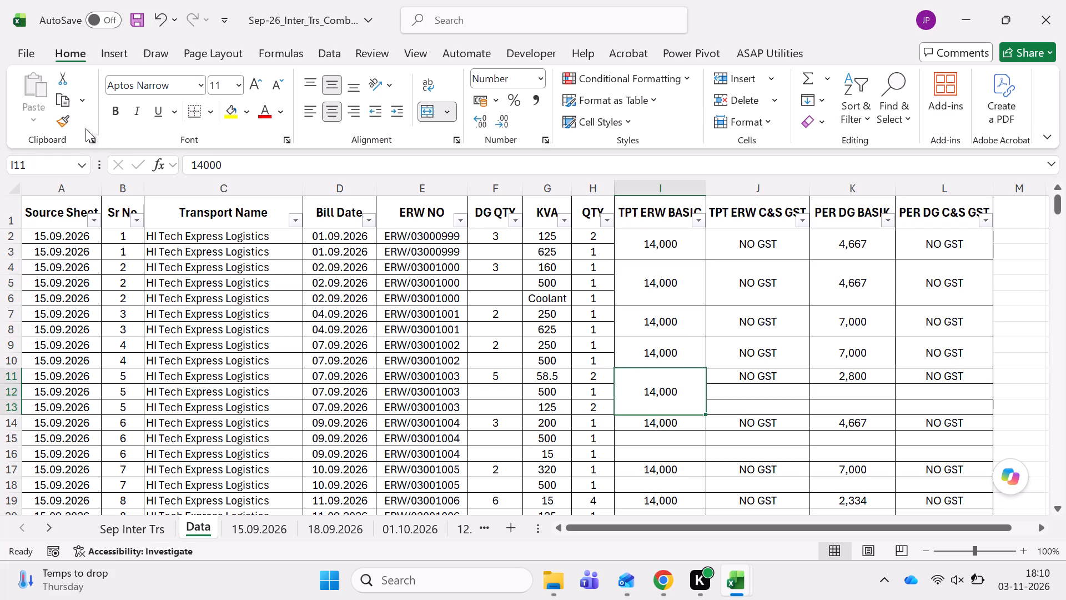
Use Format Painter to copy I11's three-row merge across to columns J, K and L for Sr No 5.
left_click(63, 122)
key("Right")
left_click(63, 122)
key("Right")
left_click(63, 122)
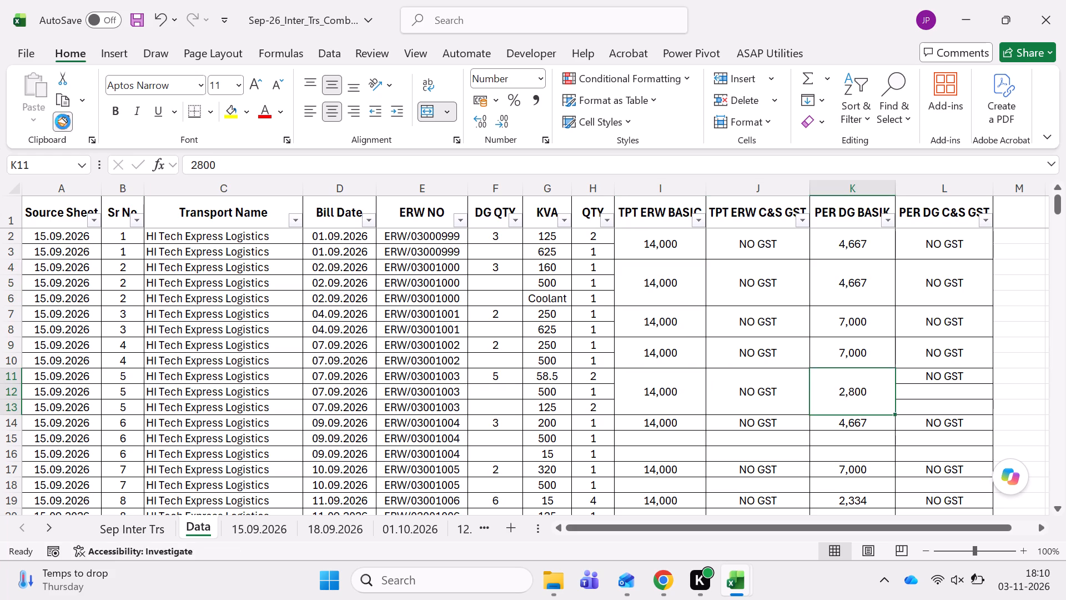
key("Right")
Use Format Painter to copy I11's three-row merge to I14:I16 and across columns J to L for Sr No 6.
key("Left")
key("Left")
key("Left")
left_click(63, 122)
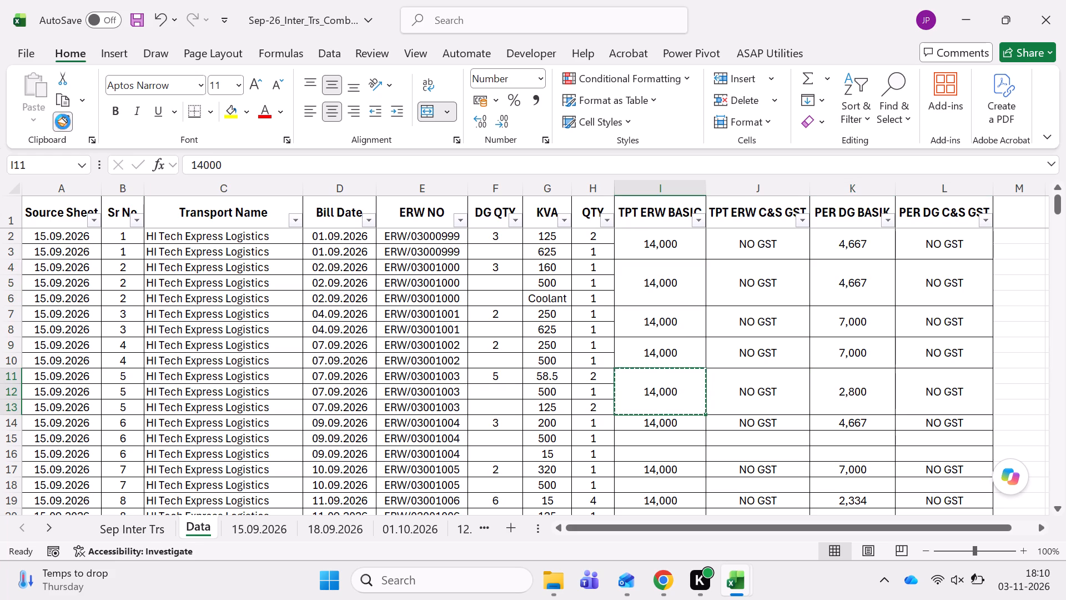
key("Down")
left_click(63, 122)
key("Right")
left_click(63, 122)
key("Right")
left_click(63, 122)
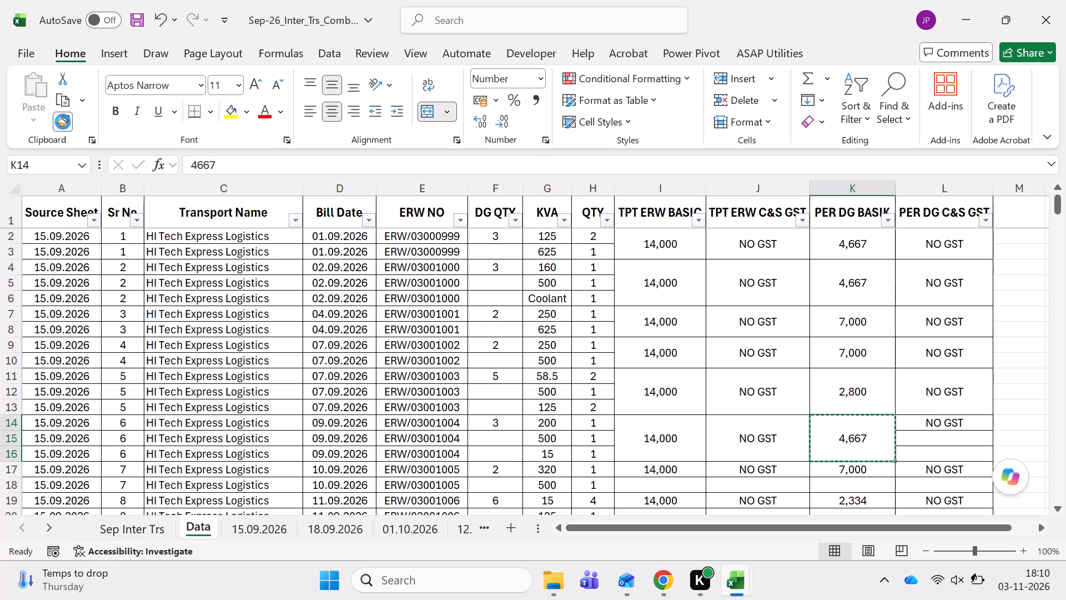
key("Right")
Use Format Painter to copy I9's two-row merge to TPT ERW BASIC cells I17:I18 for Sr No 7.
scroll(491, 385, "down", 2)
key("Down")
key("Left")
key("Left")
key("Left")
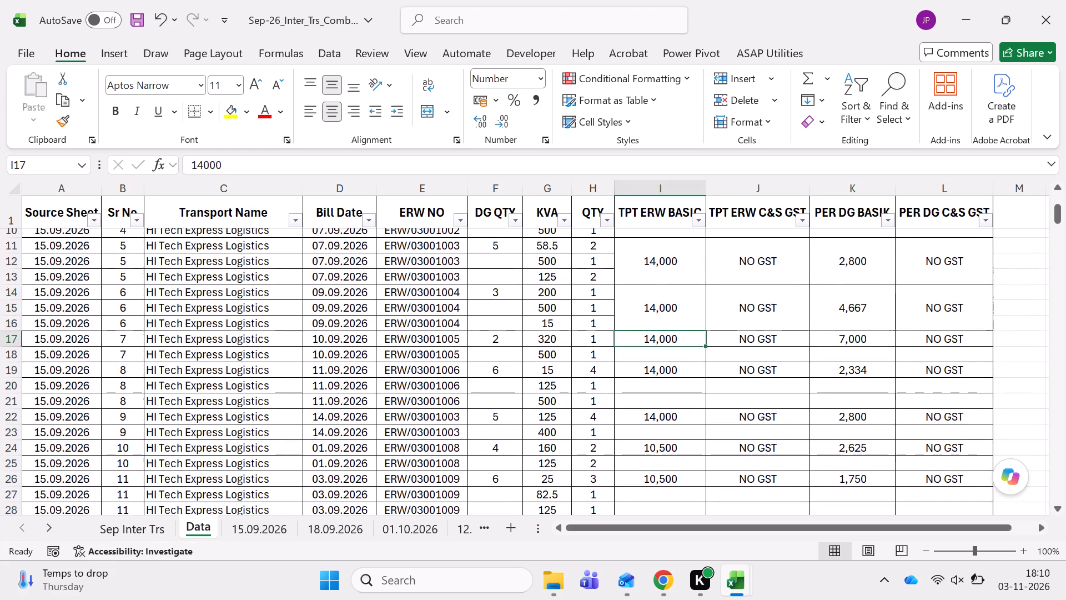
scroll(560, 402, "up", 1)
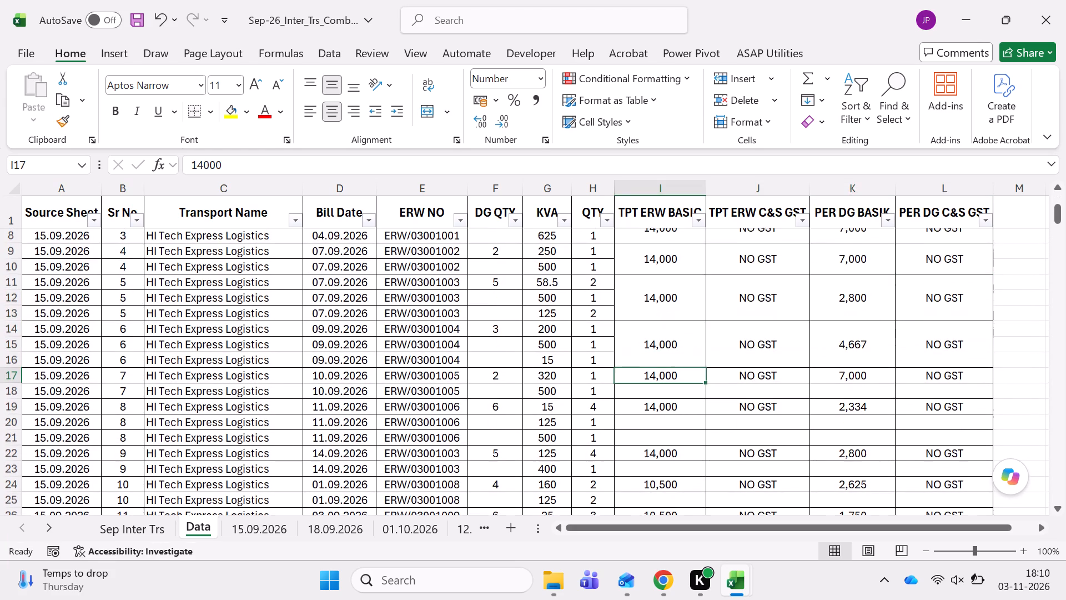
scroll(560, 402, "up", 1)
left_click(640, 248)
left_click(61, 122)
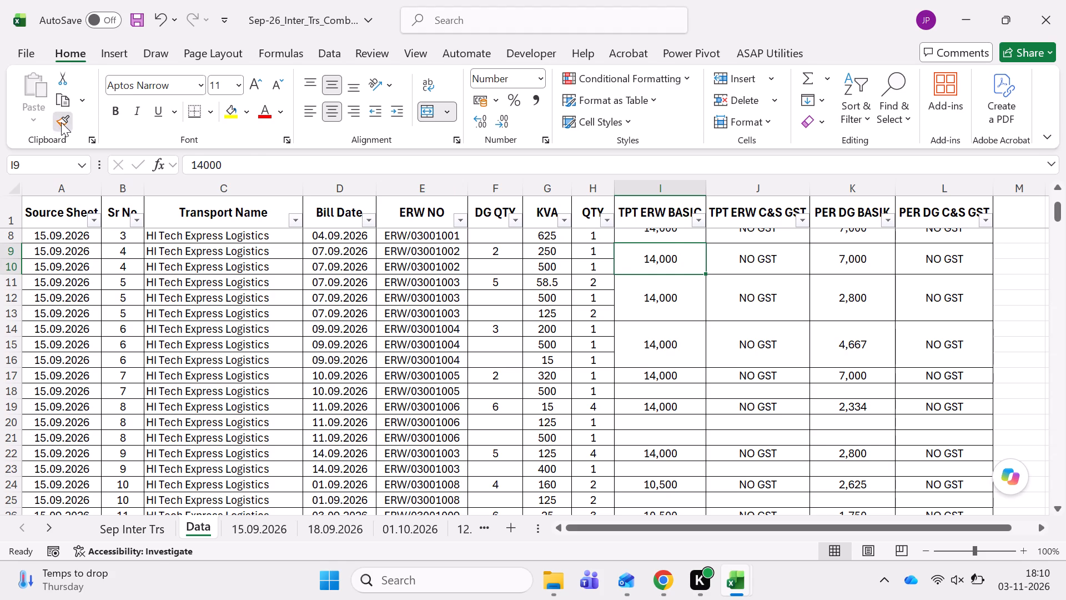
left_click_drag(635, 374, 638, 382)
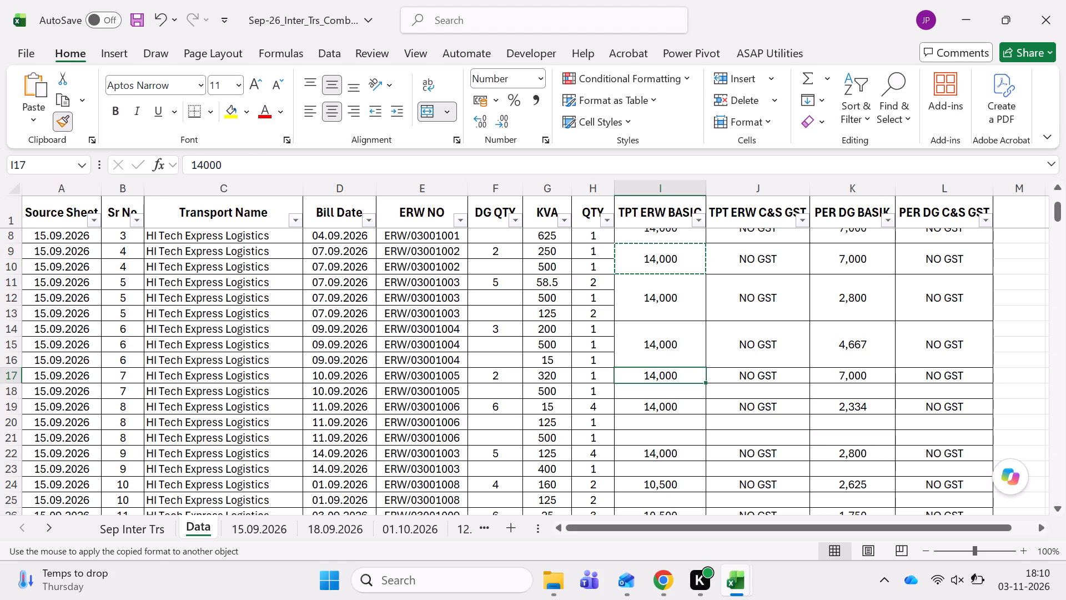
left_click_drag(638, 382, 637, 387)
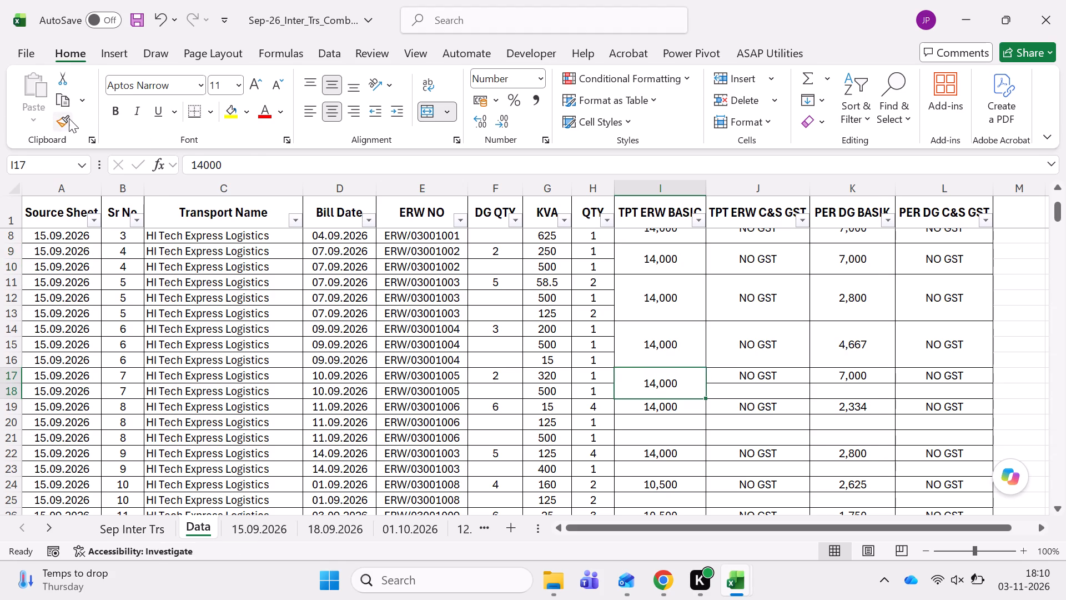
Use Format Painter to copy I17's two-row merge across to columns J, K and L for Sr No 7.
left_click(69, 118)
key("Right")
left_click(69, 118)
key("Right")
left_click(69, 118)
key("Right")
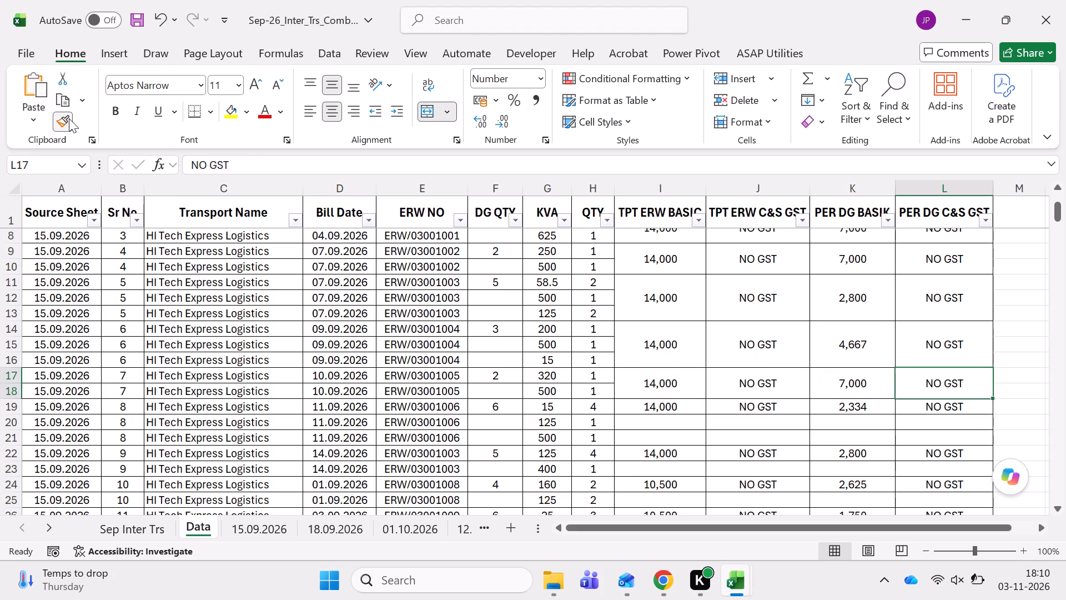
Use Format Painter to copy I14's three-row merge to TPT ERW BASIC cells I19:I21 for Sr No 8.
key("Left")
key("Left")
key("Left")
key("Down")
key("Up")
key("Up")
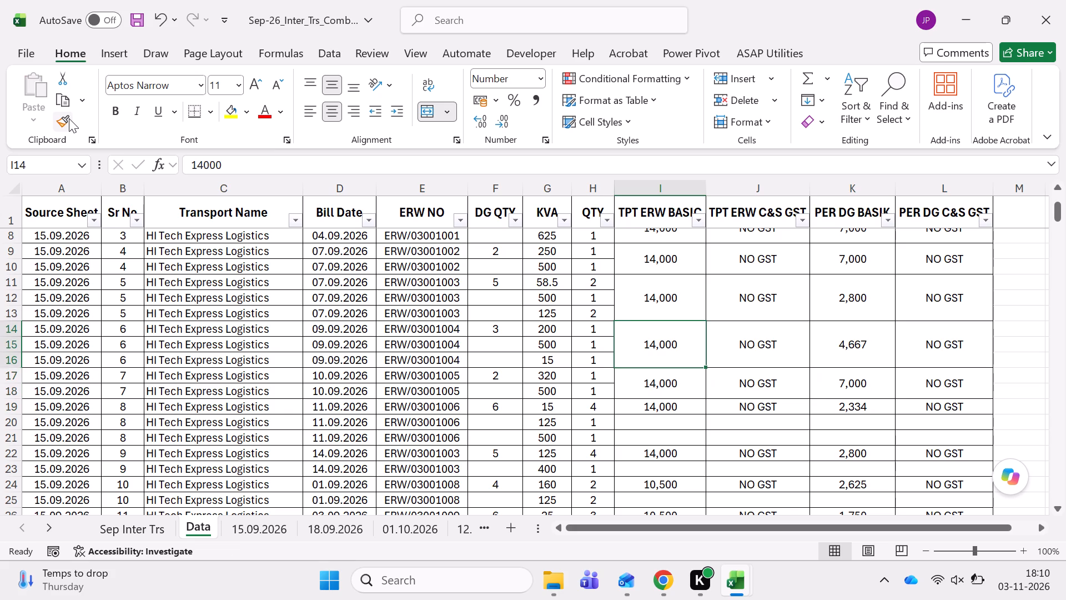
left_click(69, 118)
left_click_drag(637, 404, 637, 432)
left_click(637, 419)
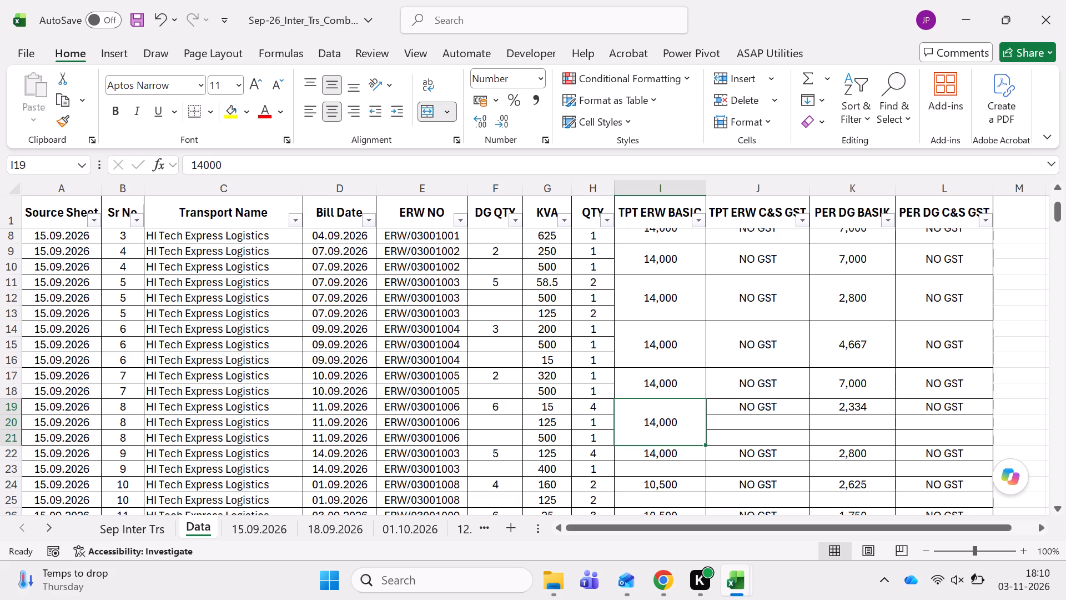
Use Format Painter to copy I19's three-row merge across to columns J, K and L for Sr No 8.
left_click(70, 124)
key("Right")
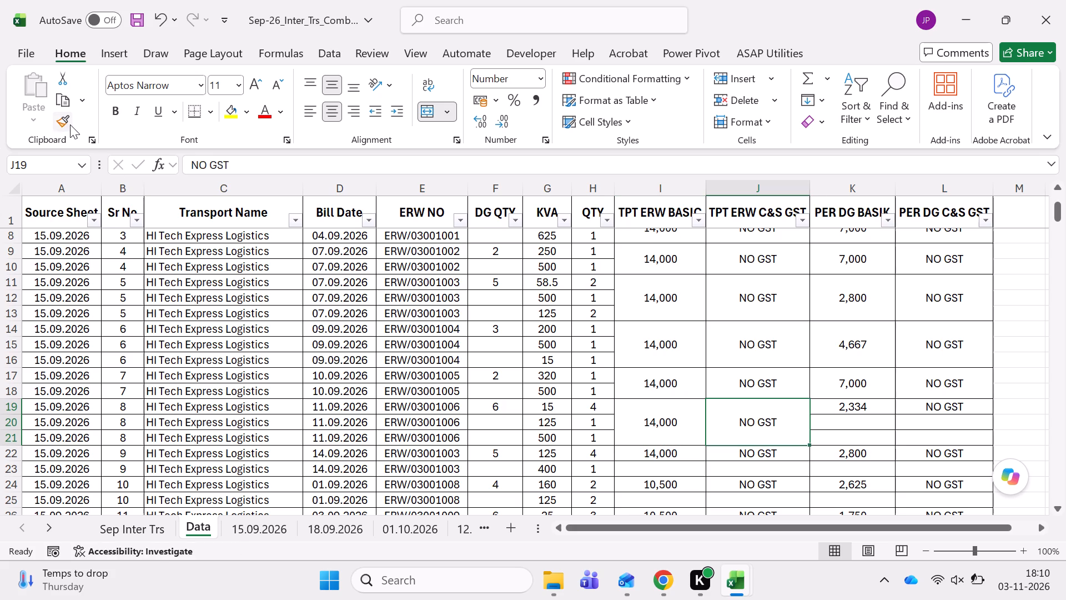
left_click(70, 124)
key("Right")
left_click(70, 124)
key("Right")
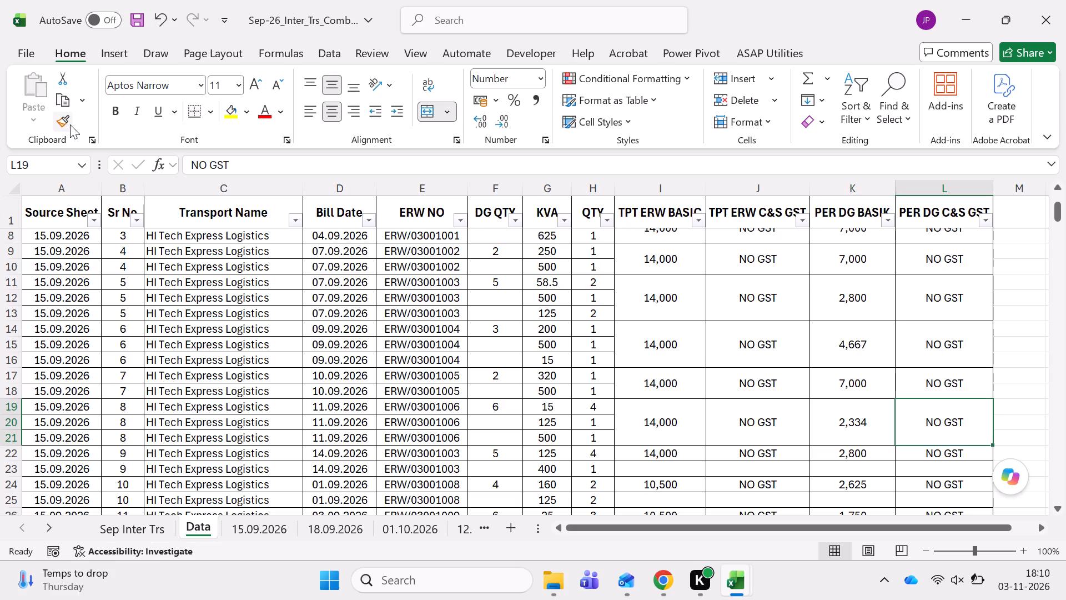
Merge and center TPT ERW BASIC cells I22:I23 for Sr No 9.
scroll(514, 361, "down", 1)
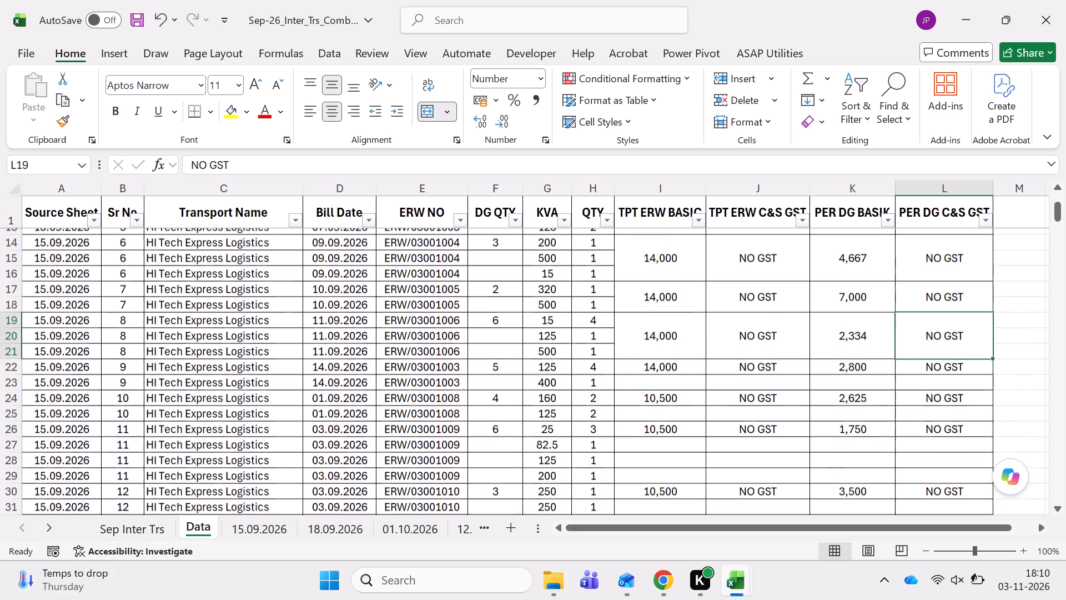
key("Left")
key("Left")
key("Left")
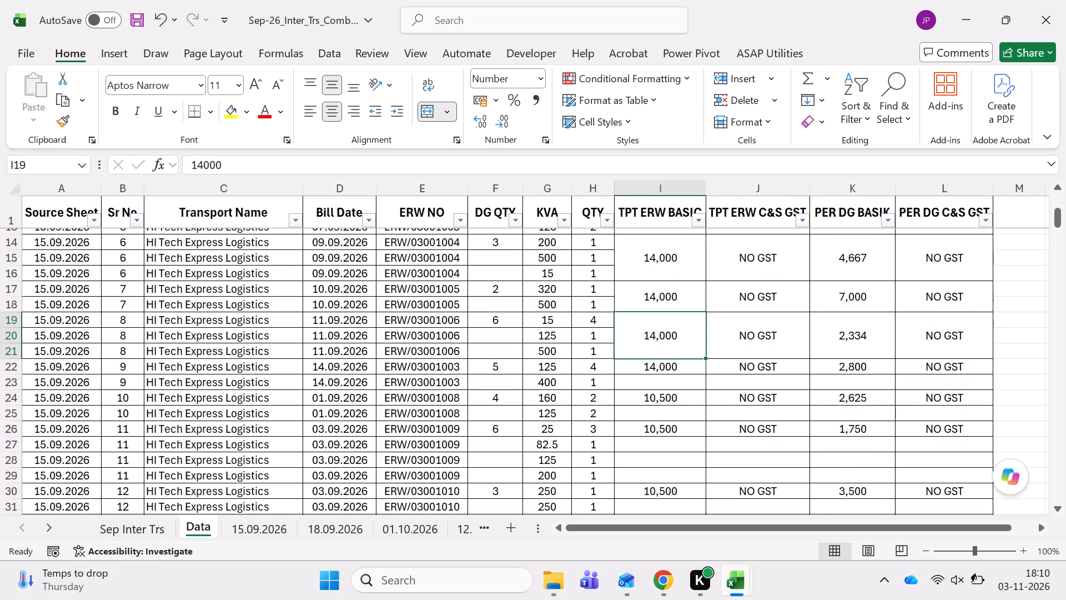
key("Down")
key("shift+Down")
key("alt+h")
key("m")
key("Return")
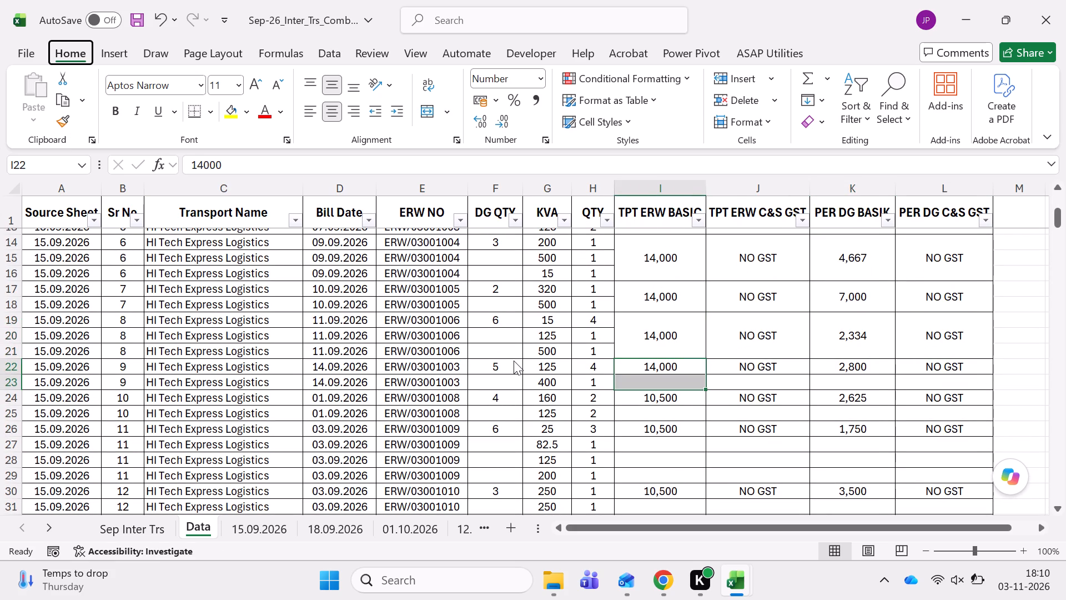
Use Format Painter to copy I22's two-row merge across to columns J, K and L for Sr No 9.
left_click(71, 121)
key("Right")
left_click(71, 121)
key("Right")
left_click(71, 121)
key("Right")
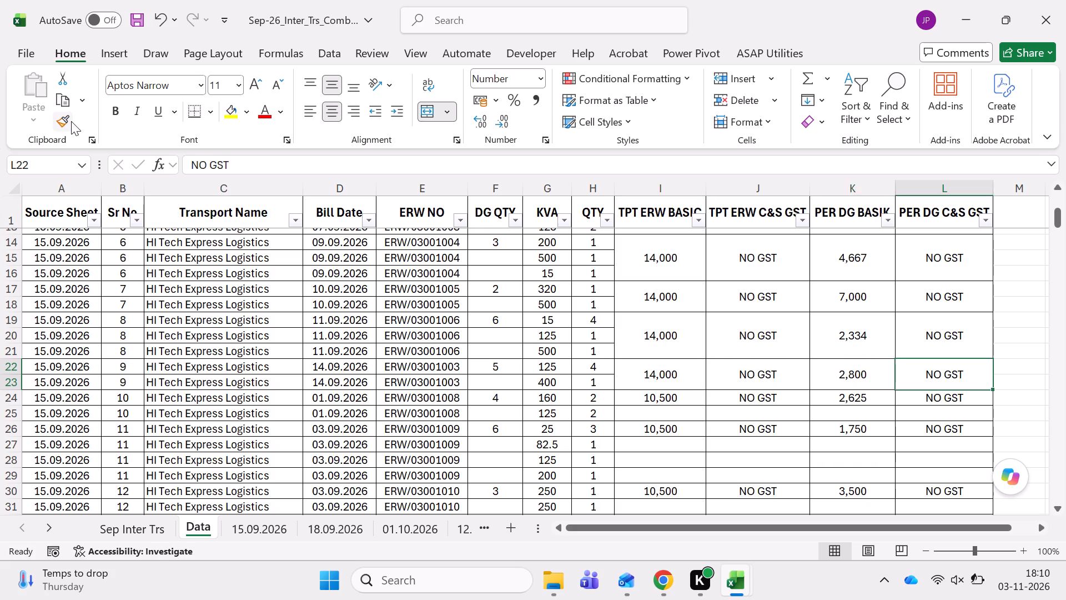
Use Format Painter to copy I22's two-row merge to I24:I25 and across columns J to L for Sr No 10.
key("Left")
key("Left")
key("Down")
key("Left")
key("Up")
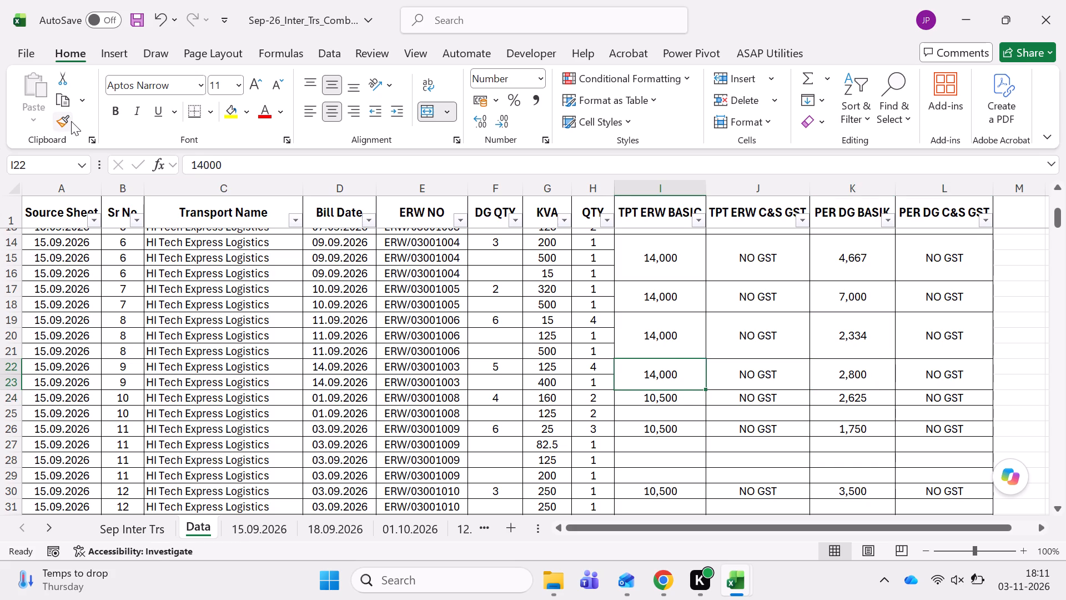
left_click(71, 121)
key("Down")
left_click(71, 121)
key("Right")
left_click(71, 121)
key("Right")
left_click(71, 121)
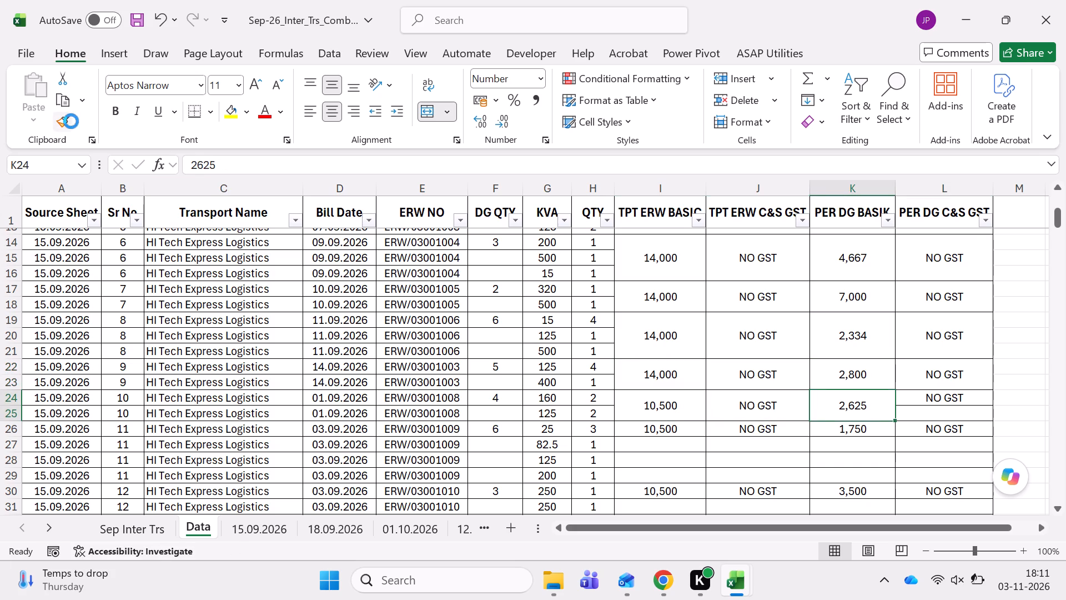
key("Right")
Merge and center the four TPT ERW BASIC cells I26:I29 for Sr No 11.
key("Left")
key("Left")
key("Left")
key("Down")
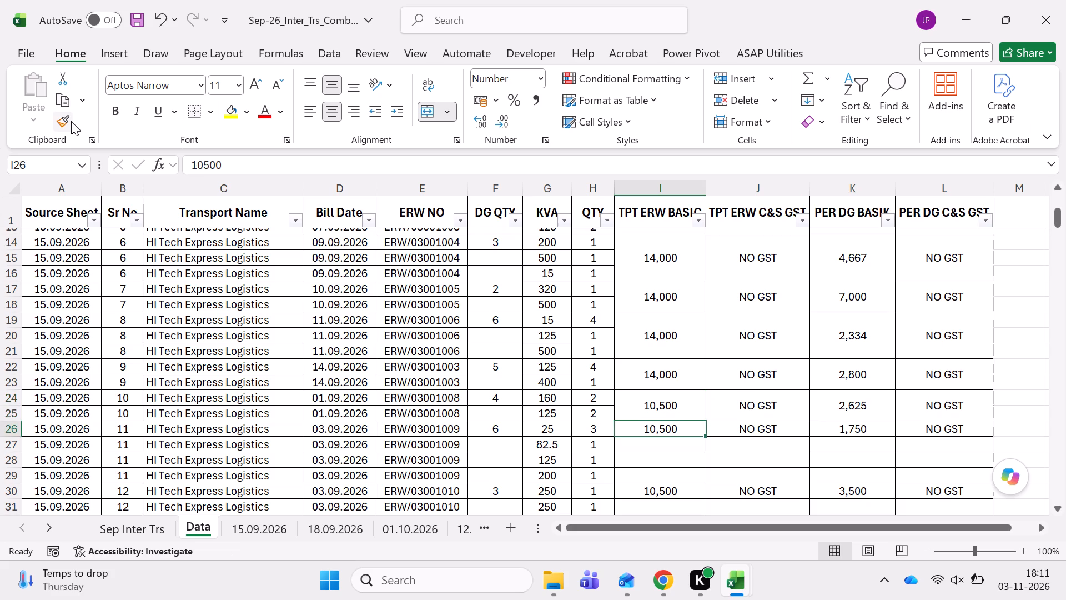
key("shift+Down")
key("shift+Down")
key("shift+Down")
key("alt+h")
key("m")
key("Return")
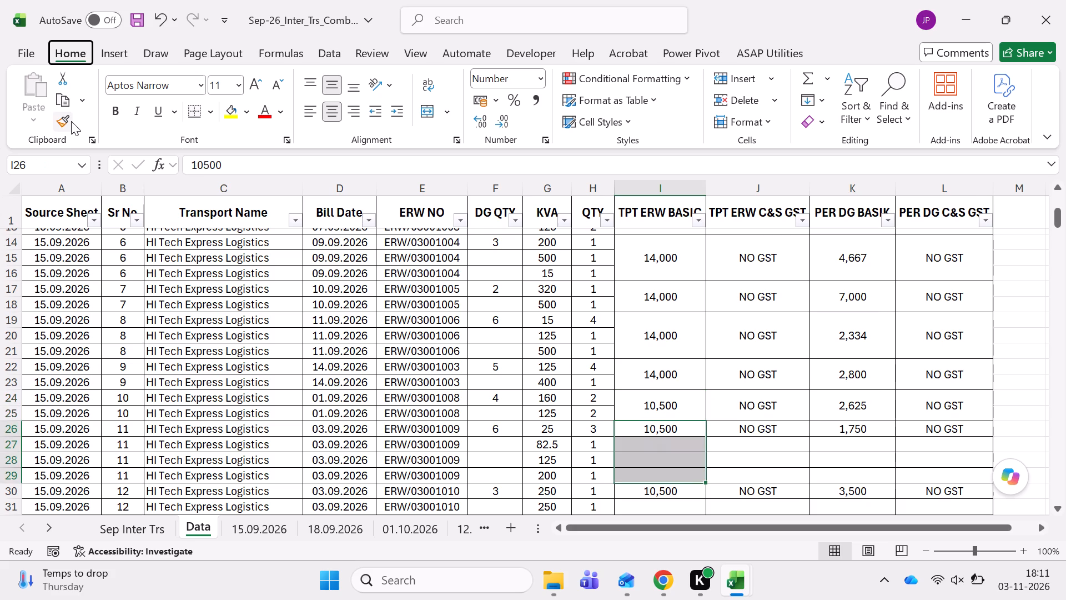
Use Format Painter to copy I26's four-row merge across to columns J, K and L for Sr No 11.
left_click(71, 121)
key("Right")
left_click(71, 121)
key("Right")
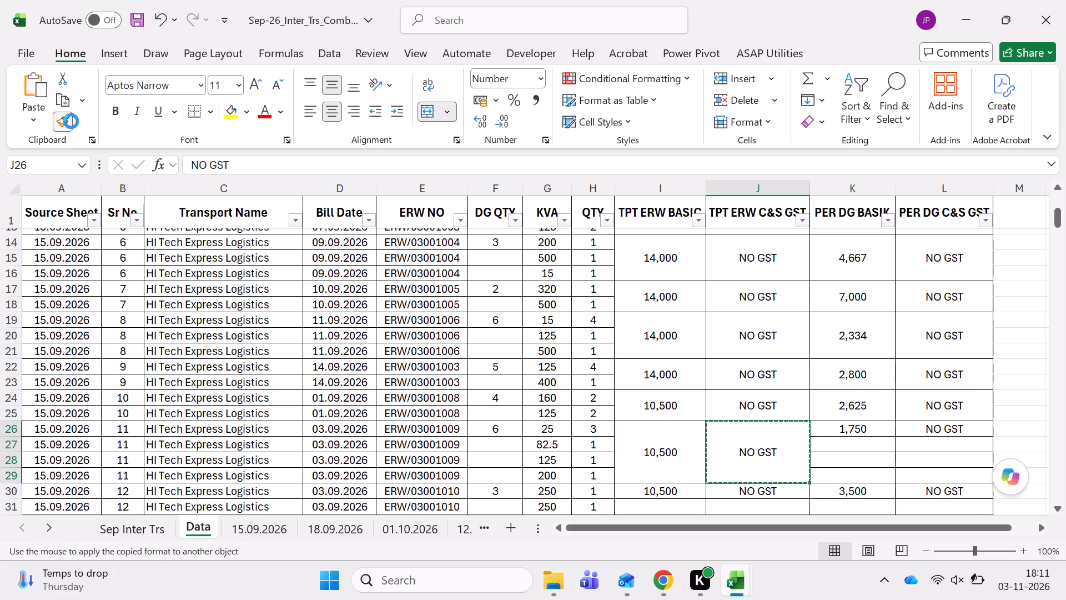
left_click(71, 121)
key("Right")
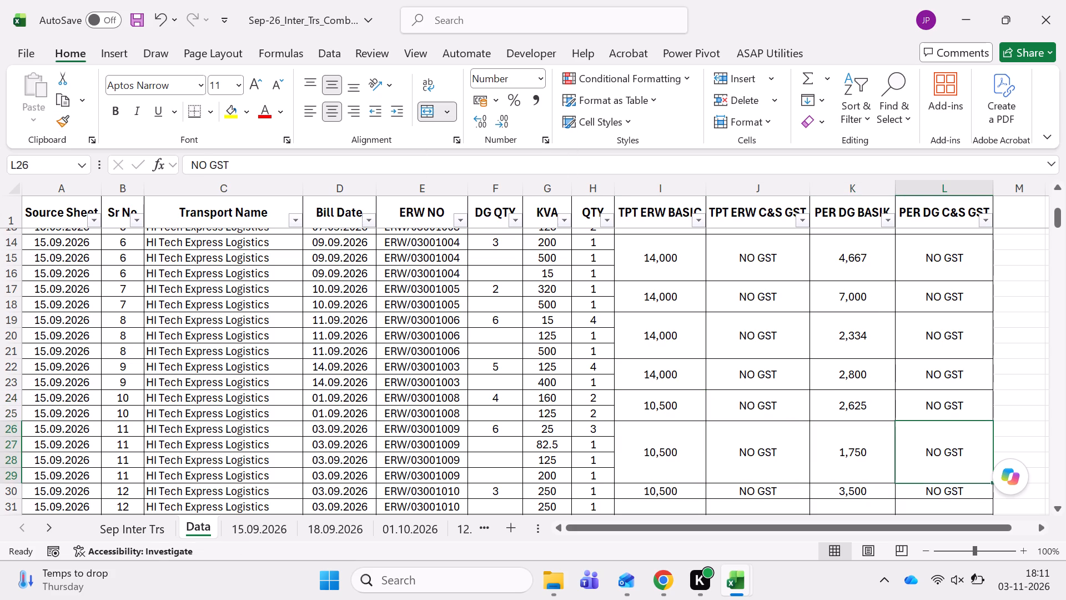
Merge and center the three TPT ERW BASIC cells I30:I32 for Sr No 12.
scroll(496, 442, "down", 2)
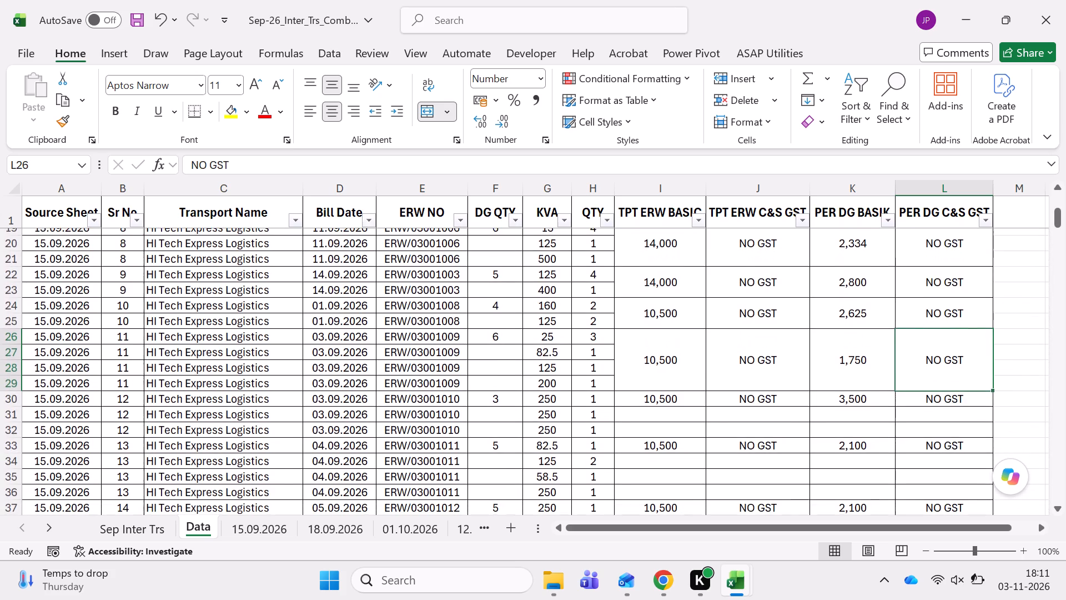
scroll(496, 442, "down", 1)
key("Left")
key("Left")
key("Left")
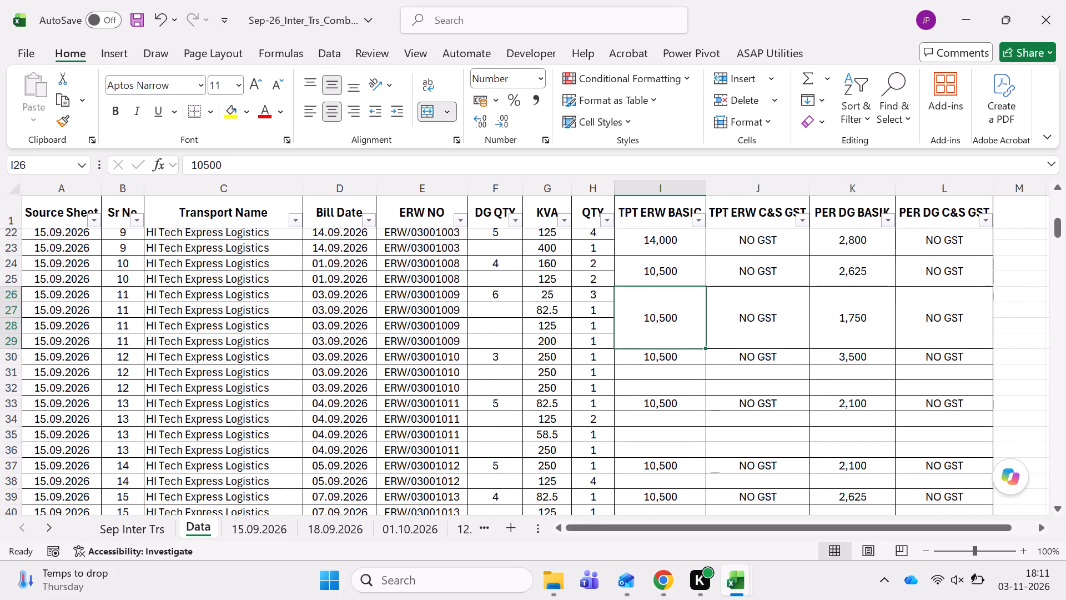
key("Down")
key("shift+Down")
key("shift+Down")
key("alt+h")
key("m")
key("Return")
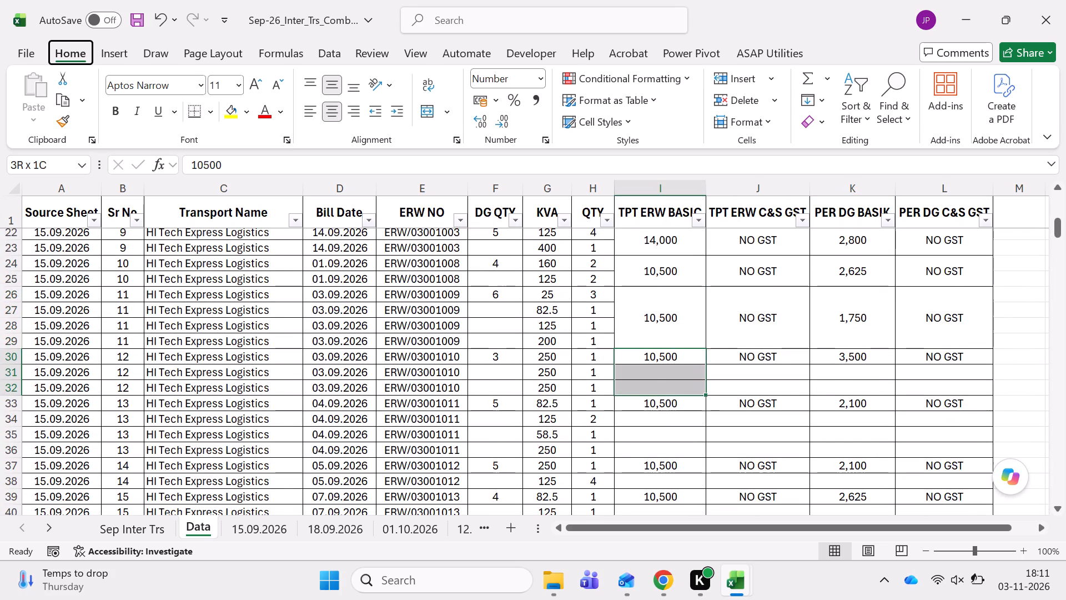
Use Format Painter to copy I30's three-row merge across to columns J, K and L for Sr No 12.
left_click(61, 120)
key("Right")
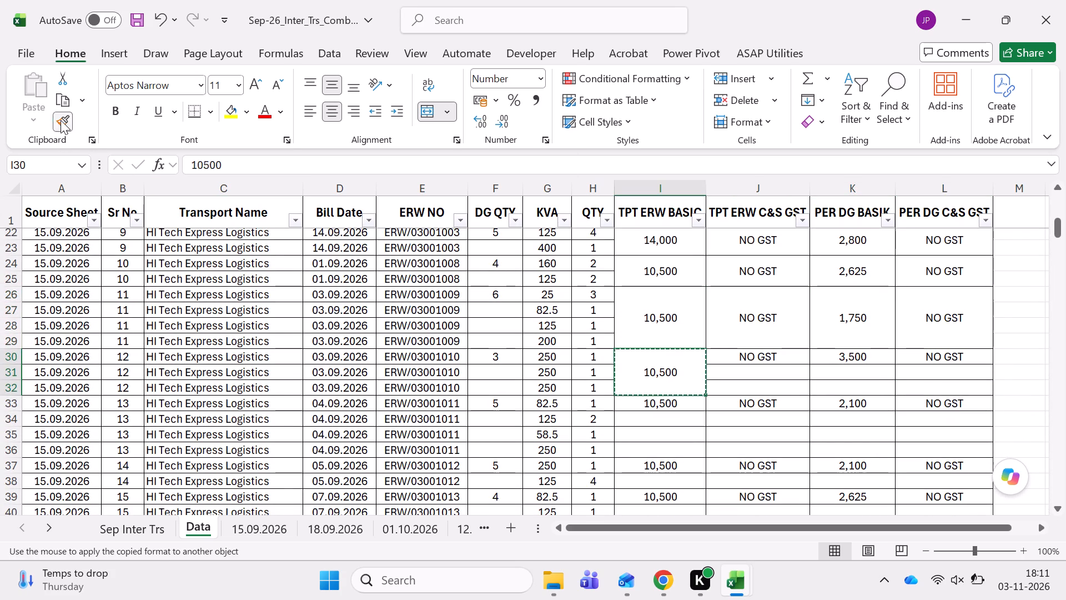
left_click(61, 120)
key("Right")
left_click(61, 120)
key("Right")
Merge and center the four TPT ERW BASIC cells I33:I36 for Sr No 13.
key("Left")
key("Left")
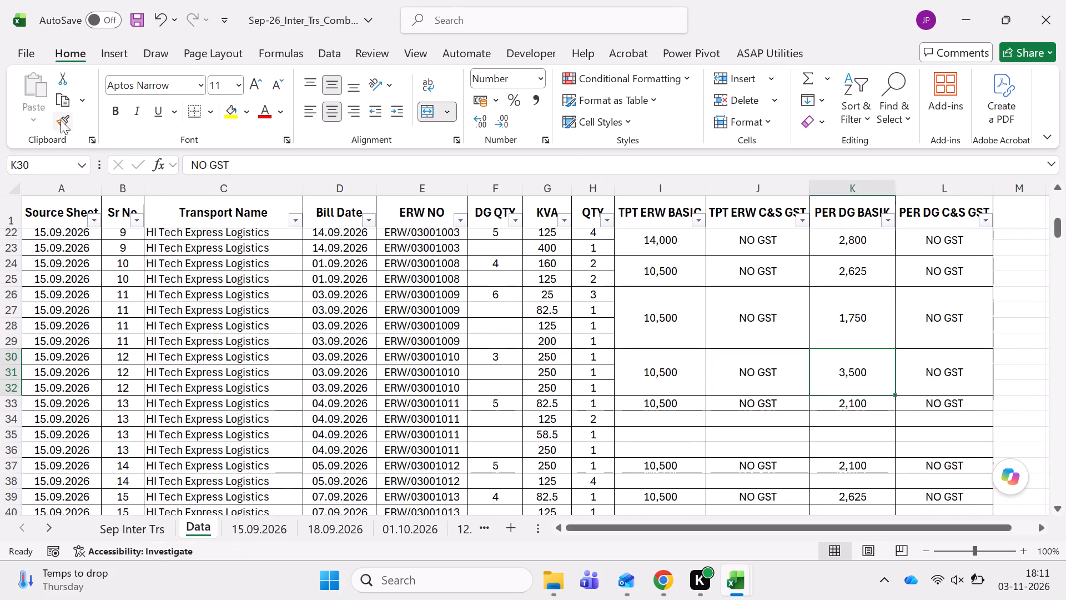
key("Down")
key("Left")
key("shift+Down")
key("shift+Down")
key("shift+Down")
key("alt+h")
key("m")
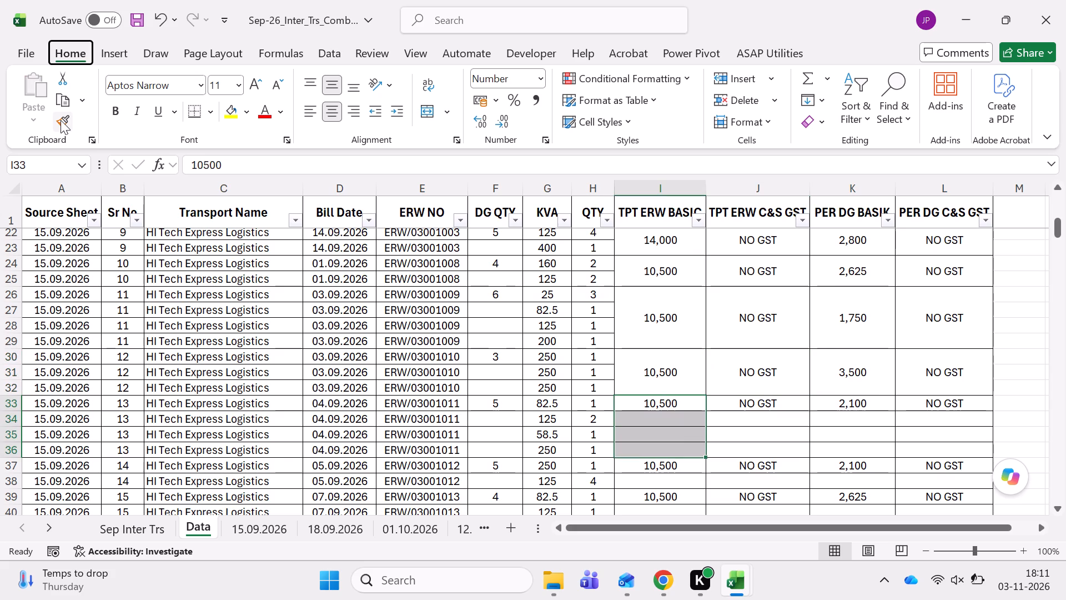
key("Return")
Use Format Painter to copy I33's four-row merge across to columns J, K and L for Sr No 13.
left_click(61, 120)
key("Right")
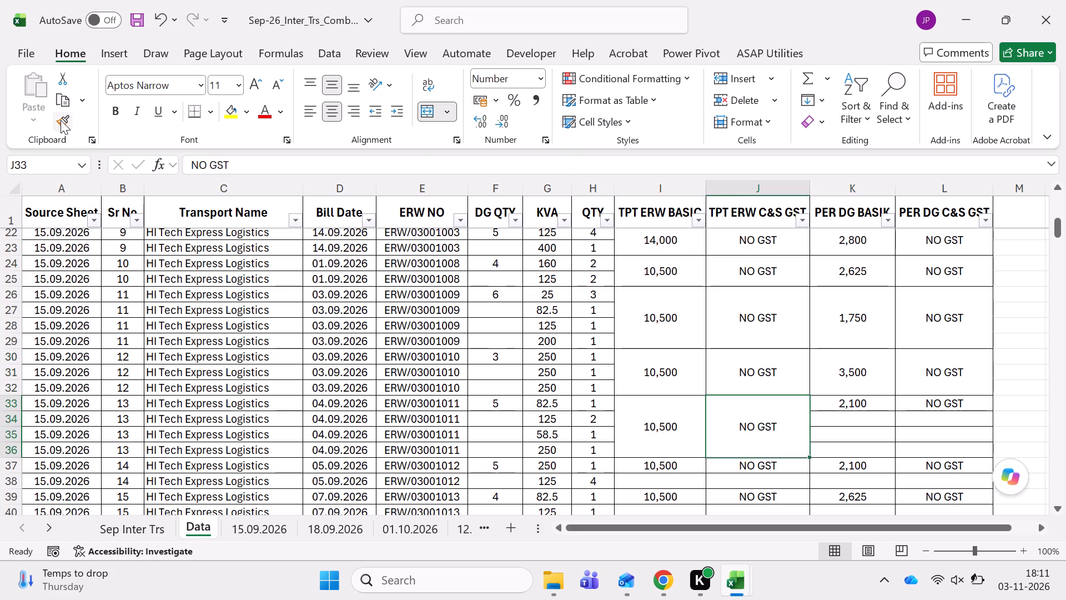
key("Right")
key("Left")
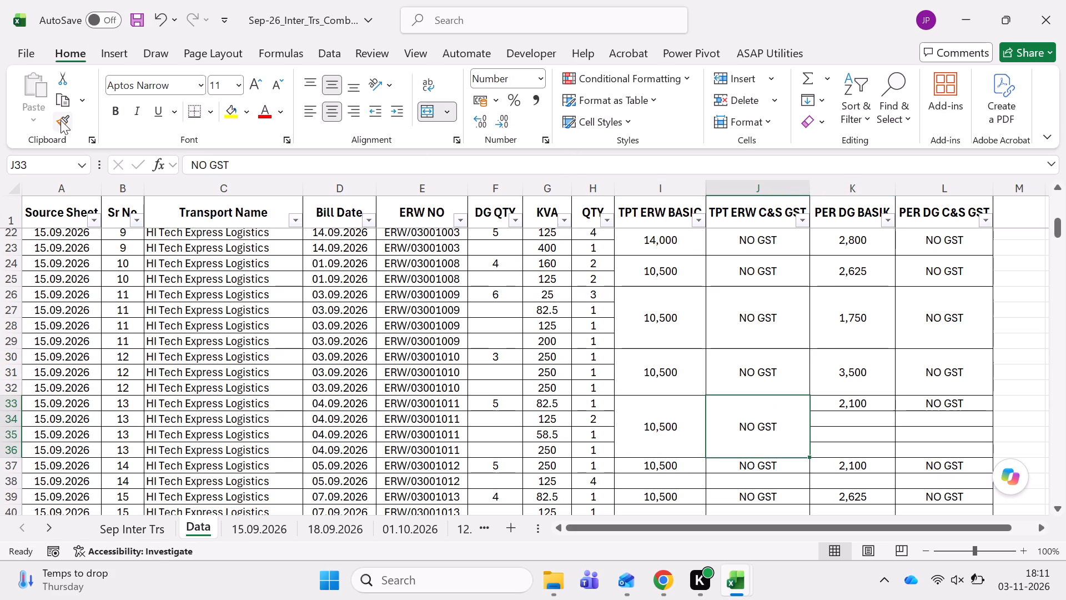
key("Right")
key("Left")
left_click(61, 120)
key("Right")
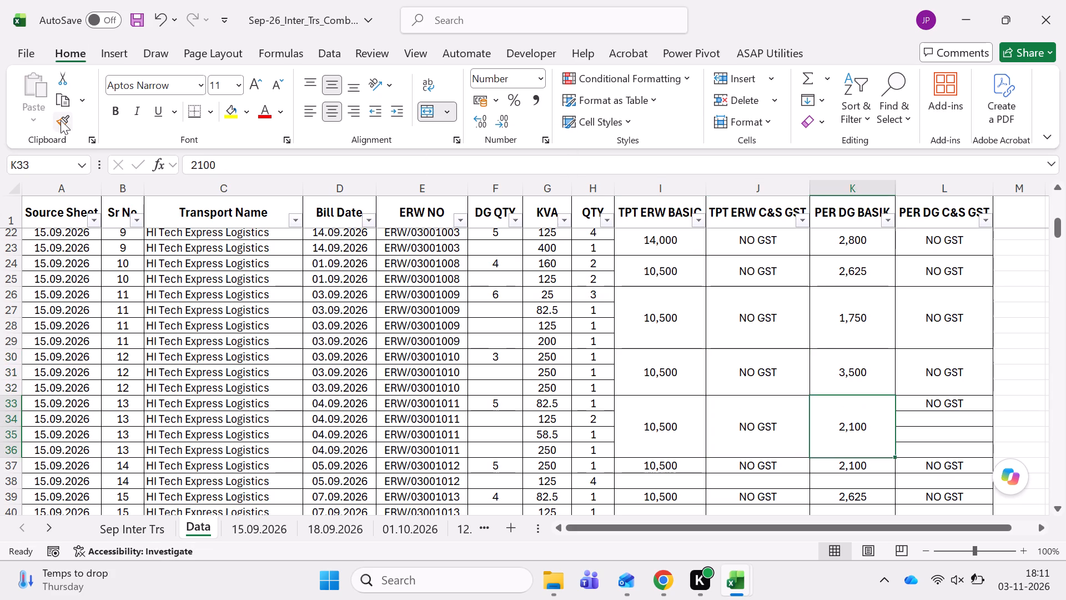
left_click(61, 120)
key("Right")
Merge and center TPT ERW BASIC cells I37:I38 for Sr No 14.
key("Left")
key("Left")
key("Left")
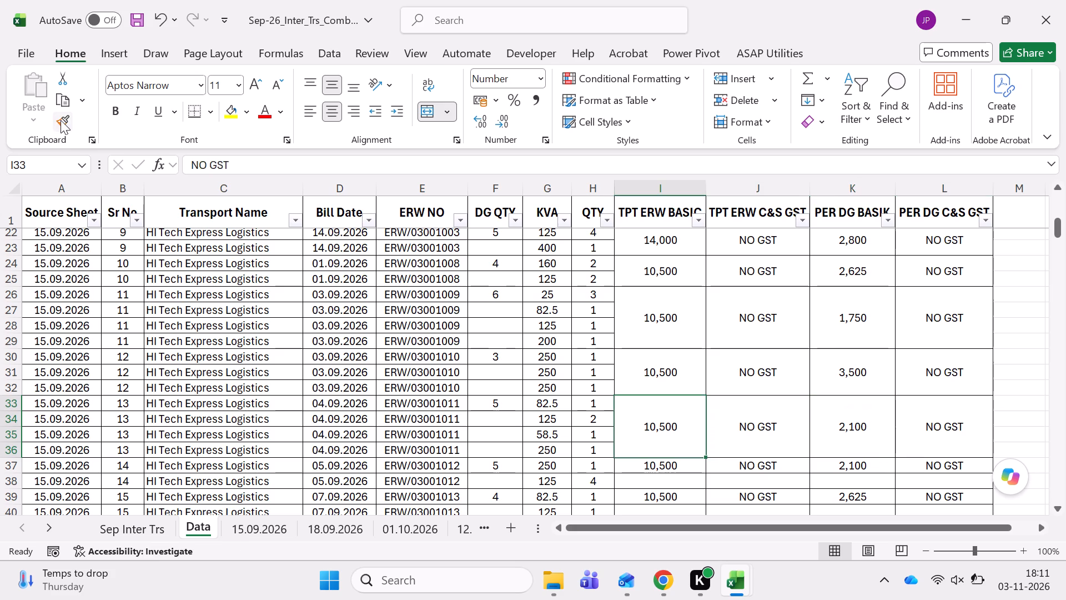
scroll(512, 348, "down", 1)
key("Down")
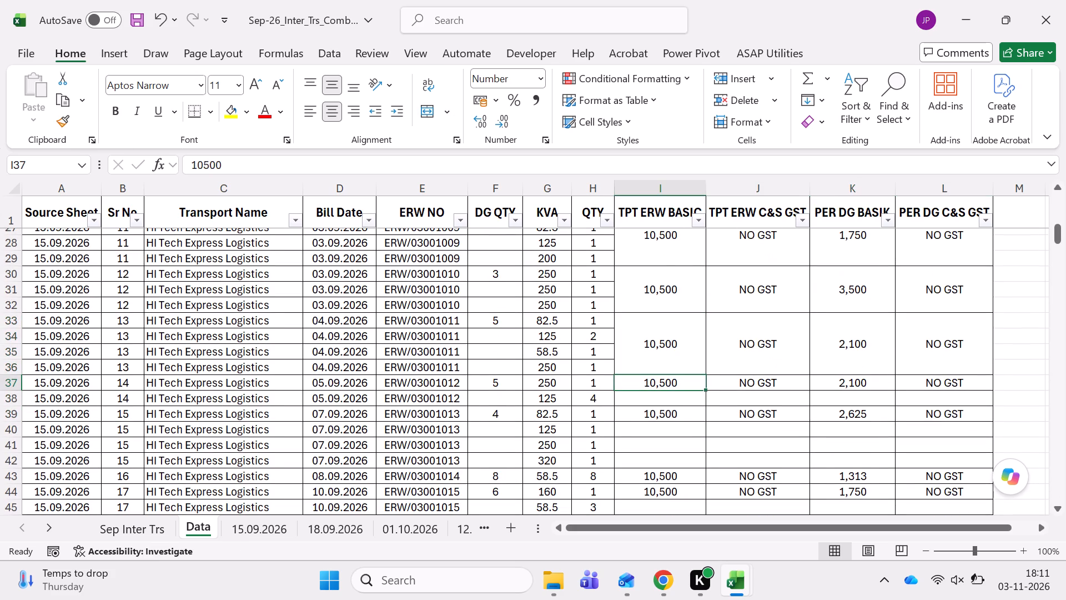
key("shift+Down")
key("alt+h")
key("m")
key("Return")
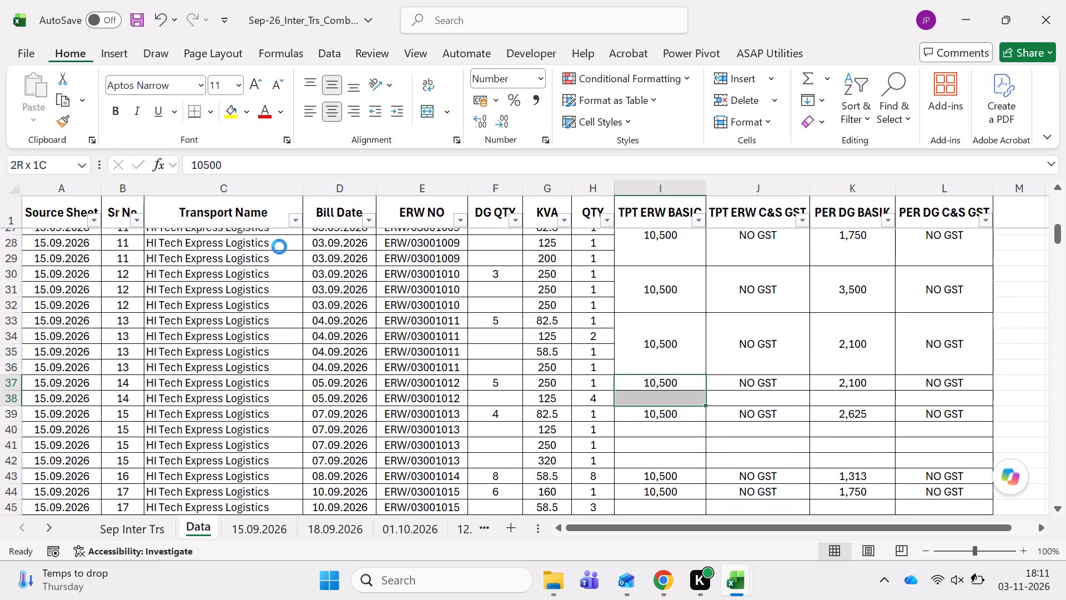
Use Format Painter to copy I37's two-row merge across to columns J, K and L for Sr No 14.
left_click(64, 122)
key("Right")
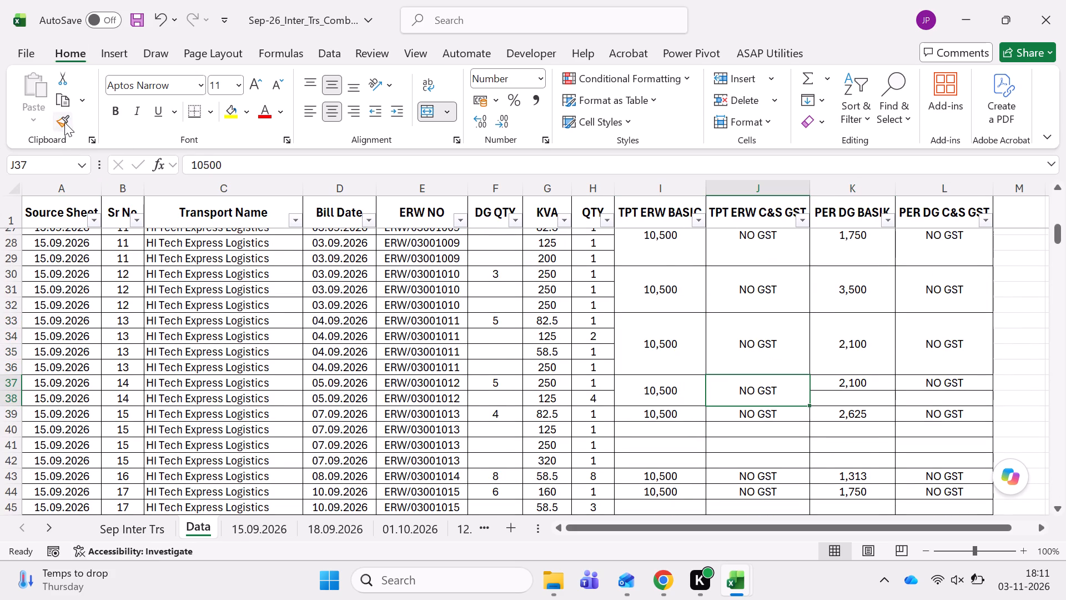
left_click(64, 122)
key("Right")
left_click(64, 122)
key("Right")
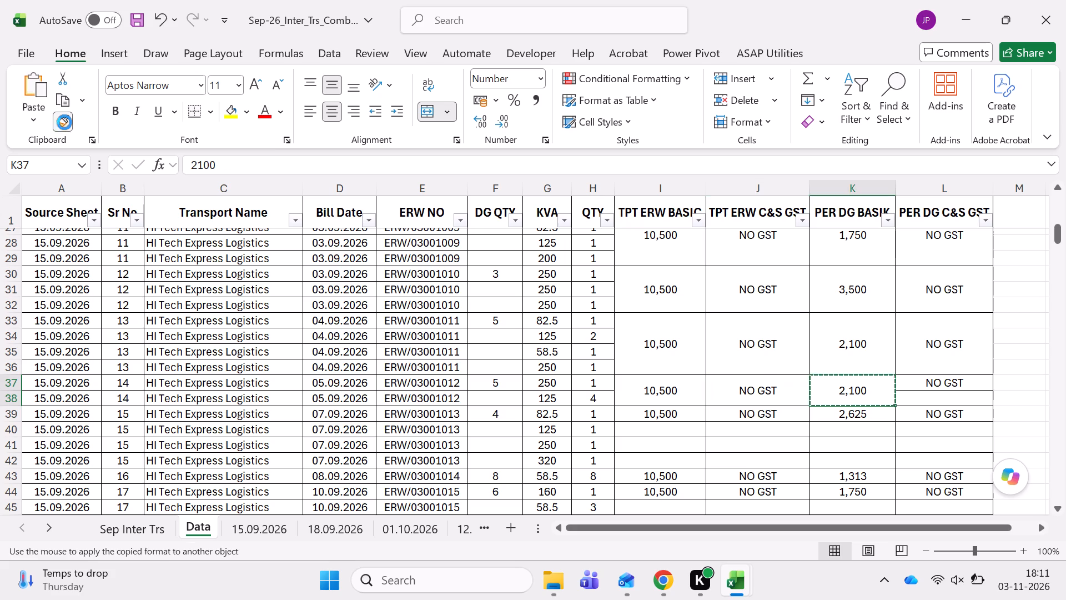
Merge and center the four TPT ERW BASIC cells I39:I42 for Sr No 15.
key("Left")
key("Left")
key("Left")
key("Left")
key("Right")
key("Down")
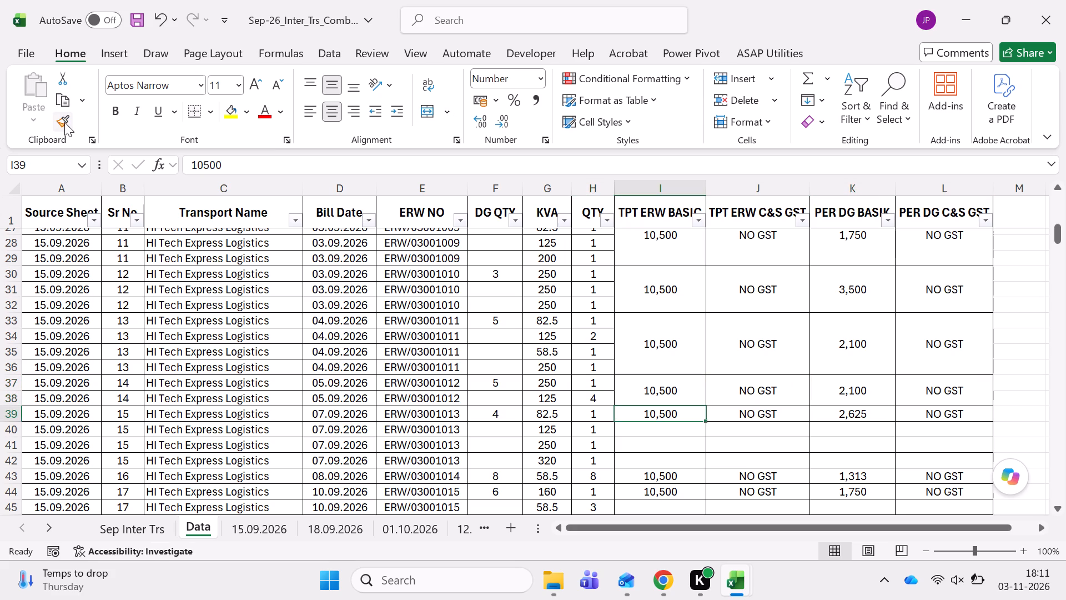
key("shift+Down")
key("shift+Down")
key("shift+Down")
key("alt+h")
key("m")
key("Return")
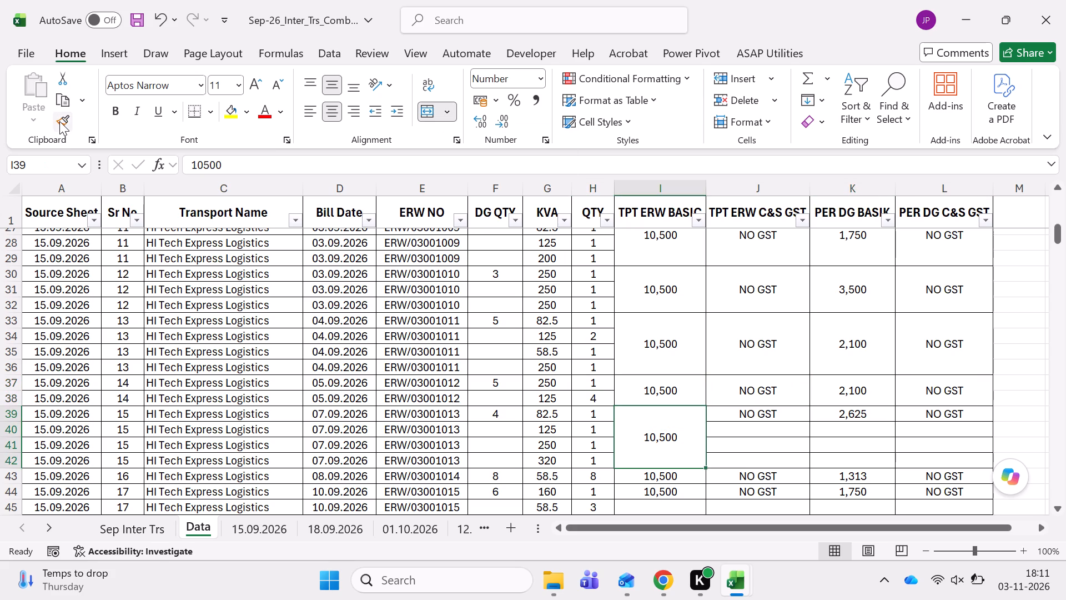
Use Format Painter to copy I39's four-row merge across to columns J, K and L for Sr No 15.
left_click(59, 121)
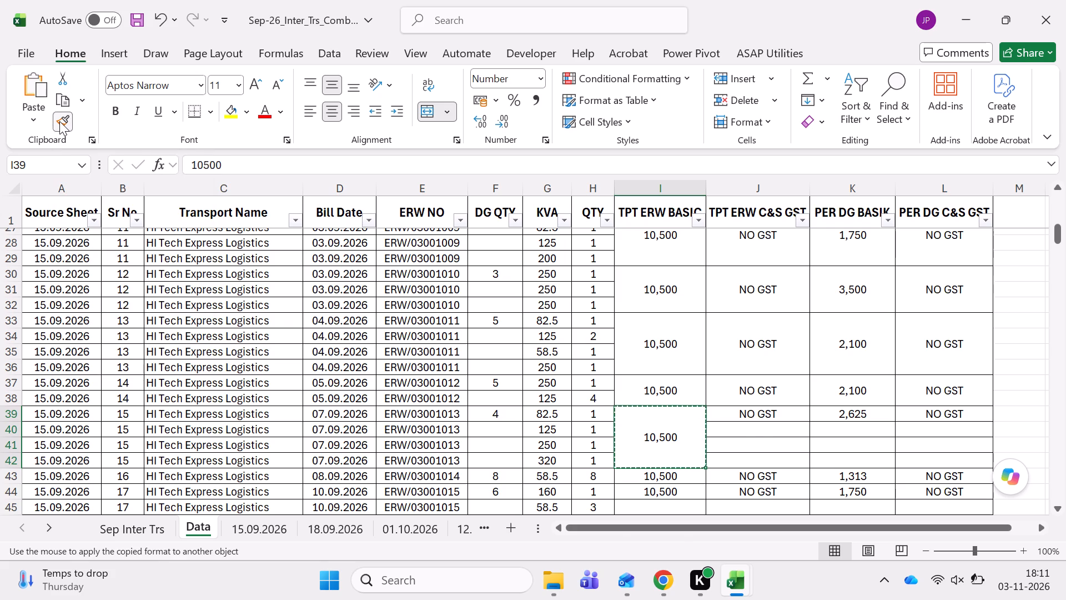
key("Right")
left_click(59, 121)
key("Right")
left_click(59, 121)
key("Right")
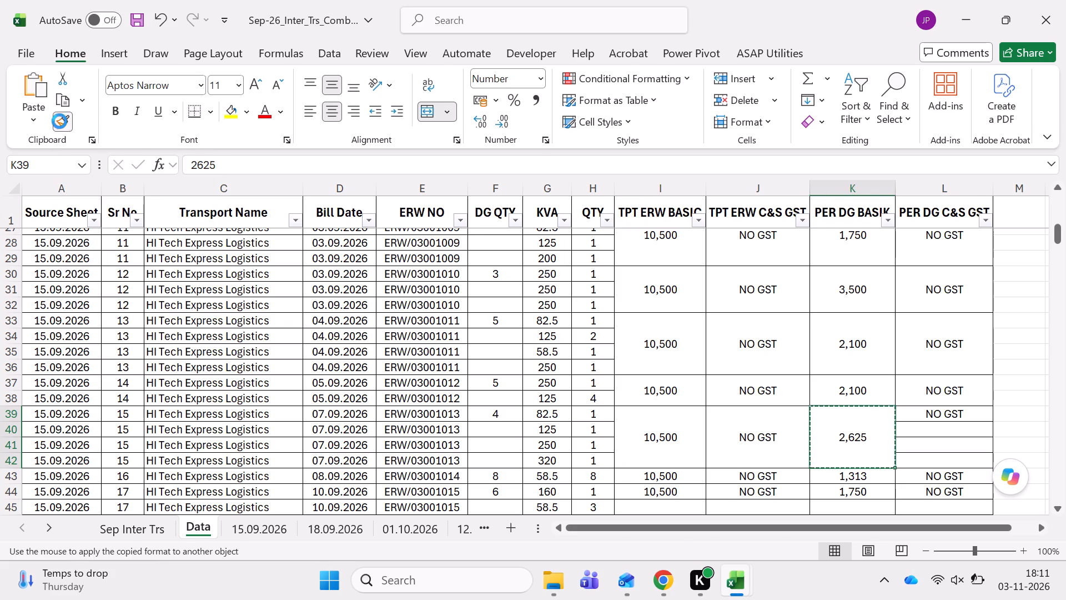
Merge and center the four TPT ERW BASIC cells I44:I47 for Sr No 17.
key("Left")
key("Left")
key("Left")
scroll(484, 368, "down", 1)
key("Down")
key("Down")
key("shift+Down")
key("shift+Down")
key("shift+Down")
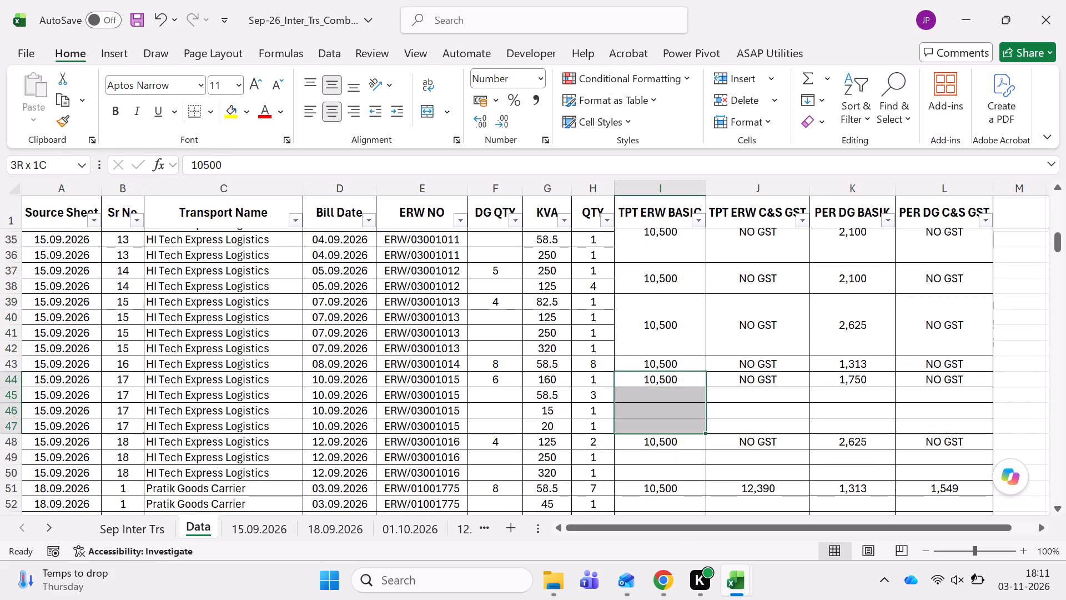
key("alt+h")
key("m")
key("Return")
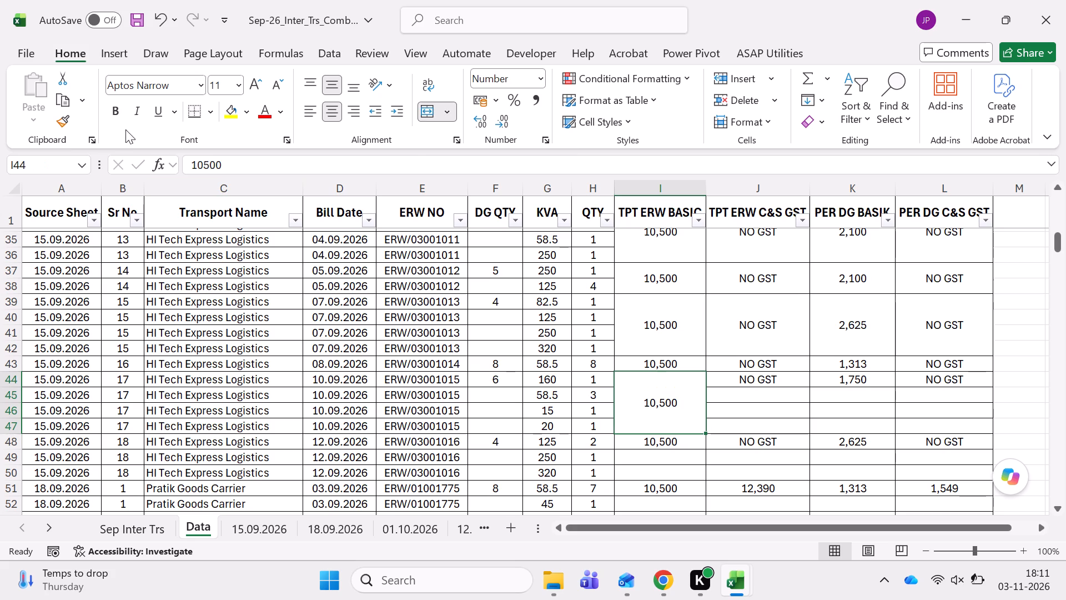
Use Format Painter to copy I44's four-row merge across to columns J, K and L for Sr No 17.
left_click(62, 123)
key("Right")
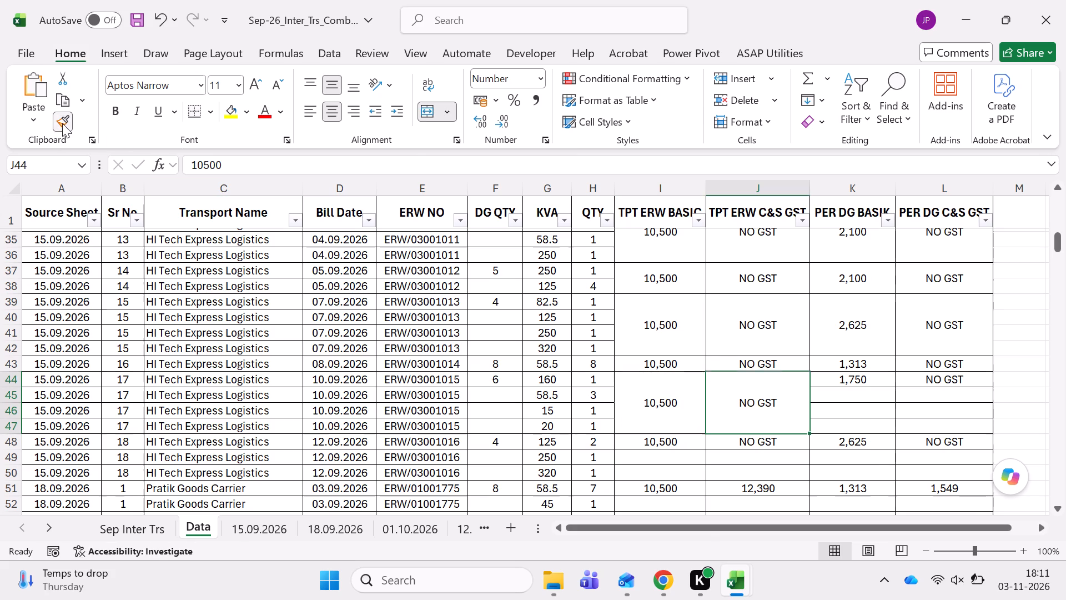
left_click(62, 123)
key("Right")
left_click(62, 123)
key("Right")
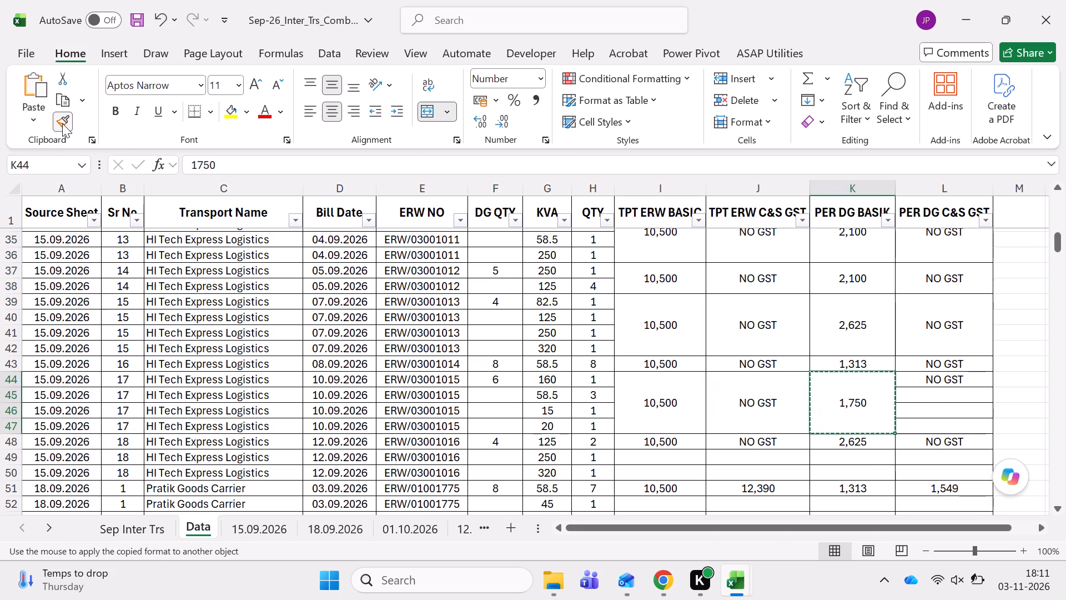
Merge and center the three TPT ERW BASIC cells I48:I50 for Sr No 18.
key("Left")
key("Left")
key("Left")
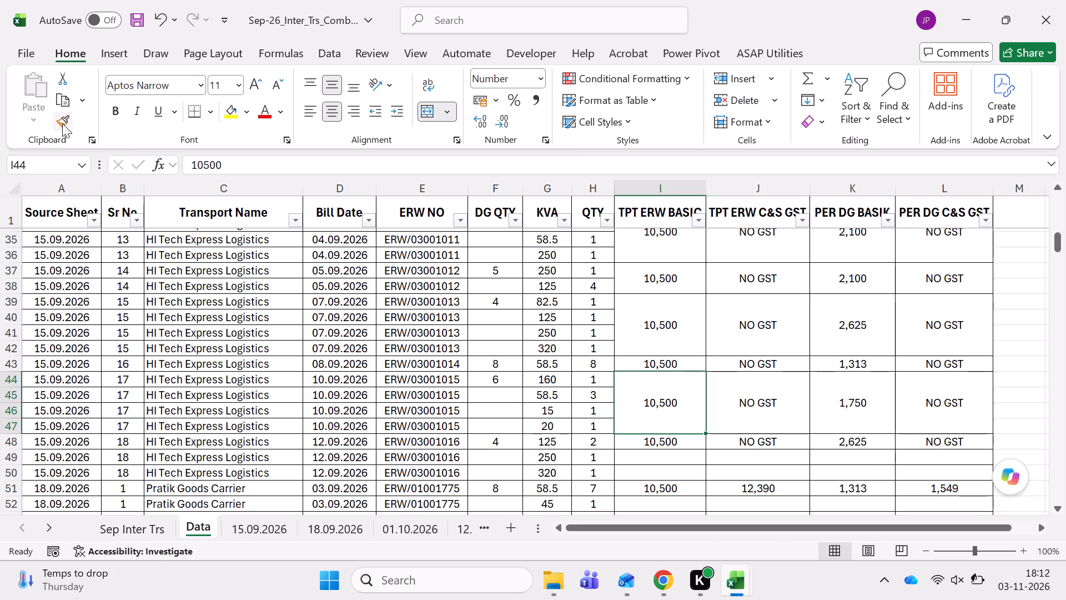
key("Down")
key("Down")
key("Up")
key("shift+Down")
key("shift+Down")
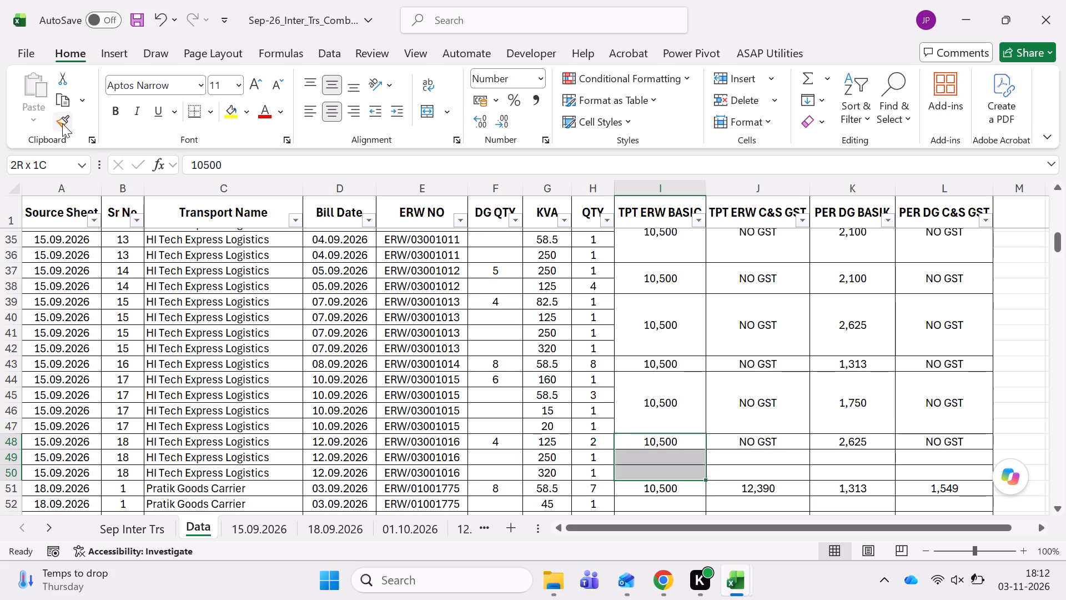
key("alt+h")
key("m")
key("Return")
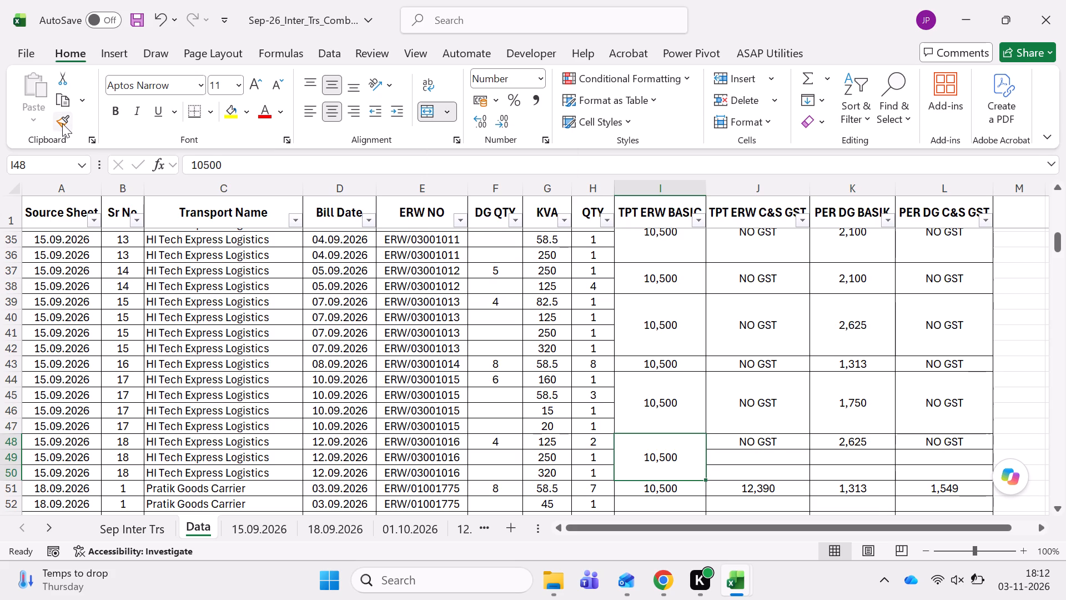
Use Format Painter to copy I48's three-row merge across to columns J, K and L for Sr No 18.
key("Right")
key("Left")
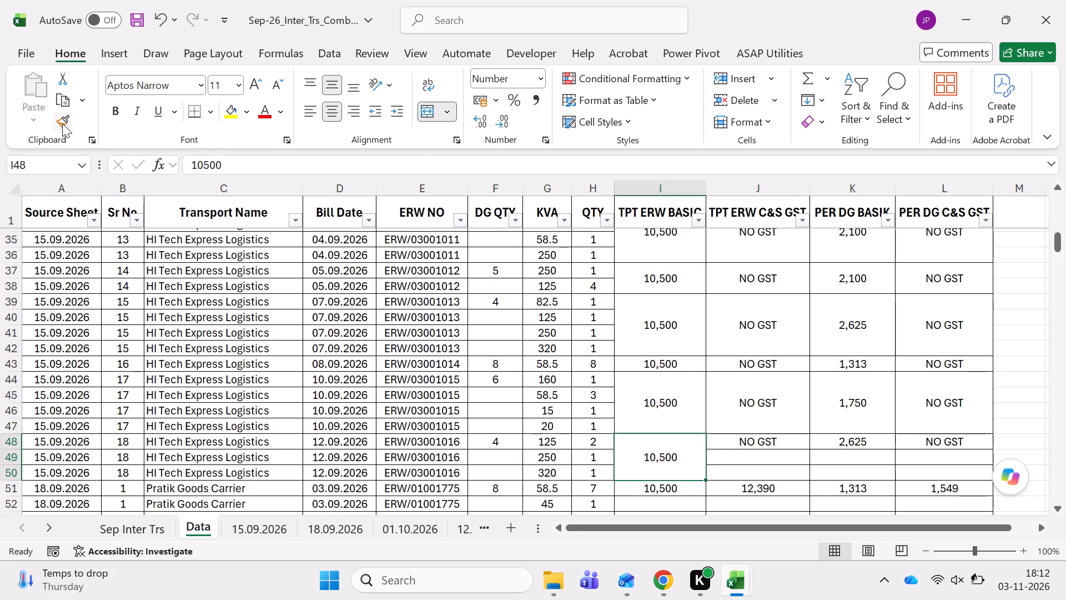
left_click(62, 123)
key("Right")
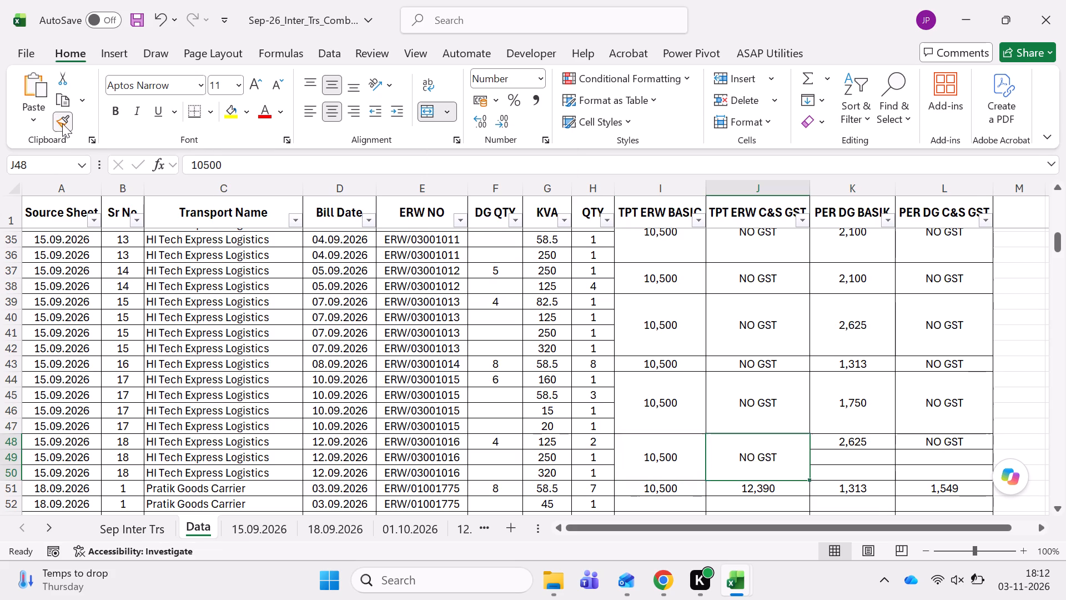
left_click(62, 123)
key("Right")
left_click(62, 123)
key("Right")
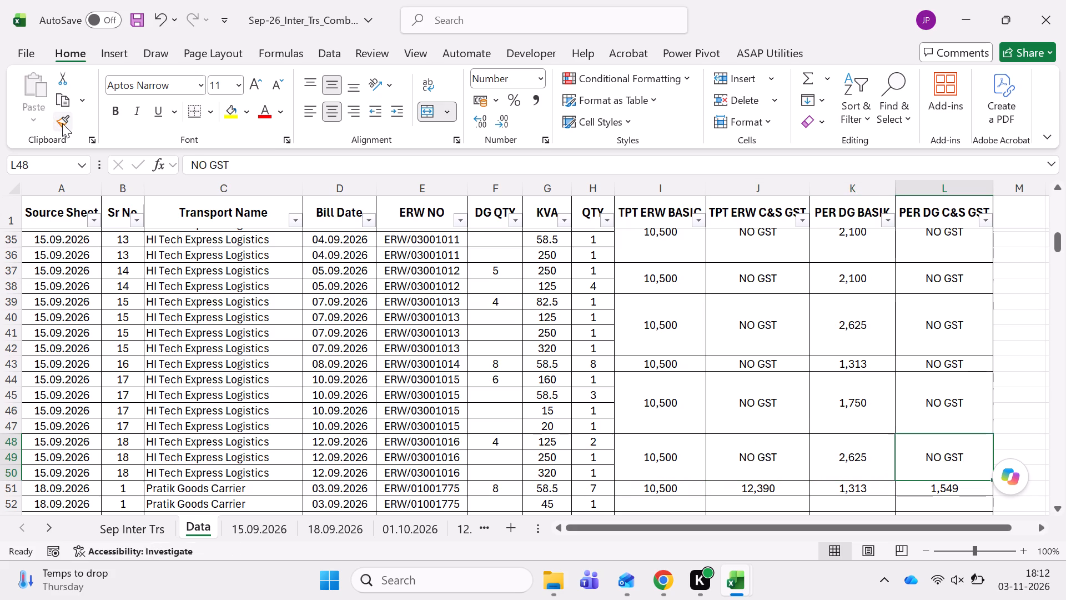
Merge and center TPT ERW BASIC cells I51:I52 for Pratik Goods Carrier's Sr No 1.
scroll(564, 434, "down", 2)
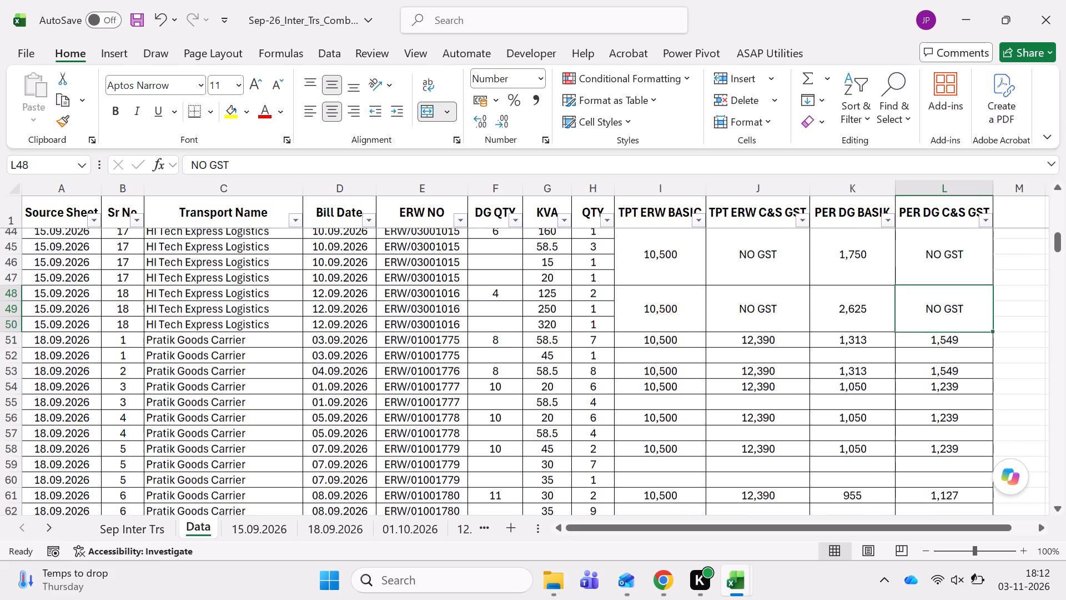
key("Down")
key("Left")
key("Left")
key("Left")
key("shift+Down")
key("alt+h")
key("m")
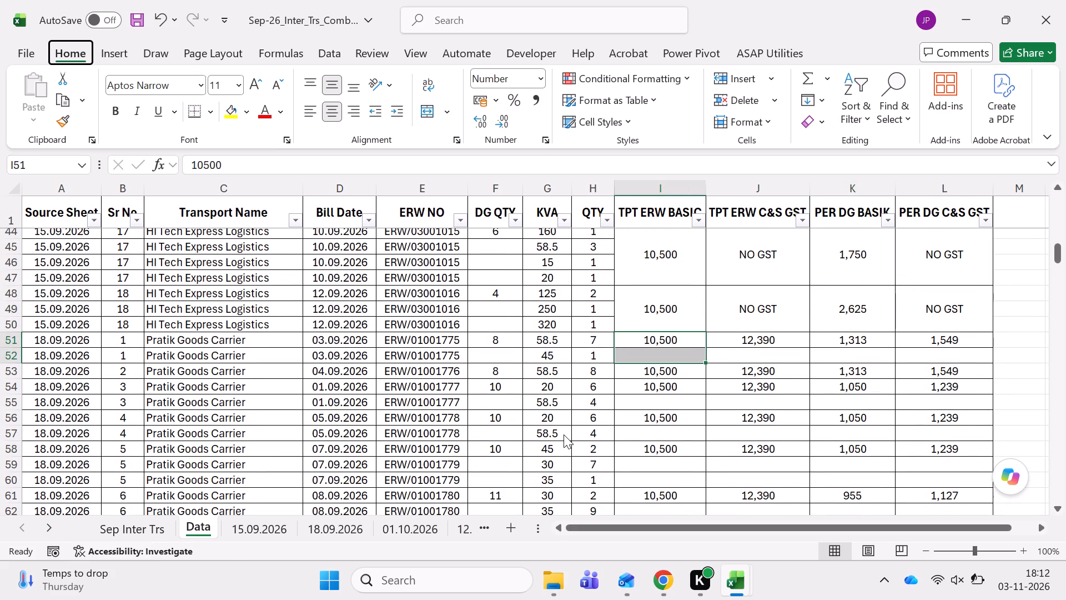
key("Return")
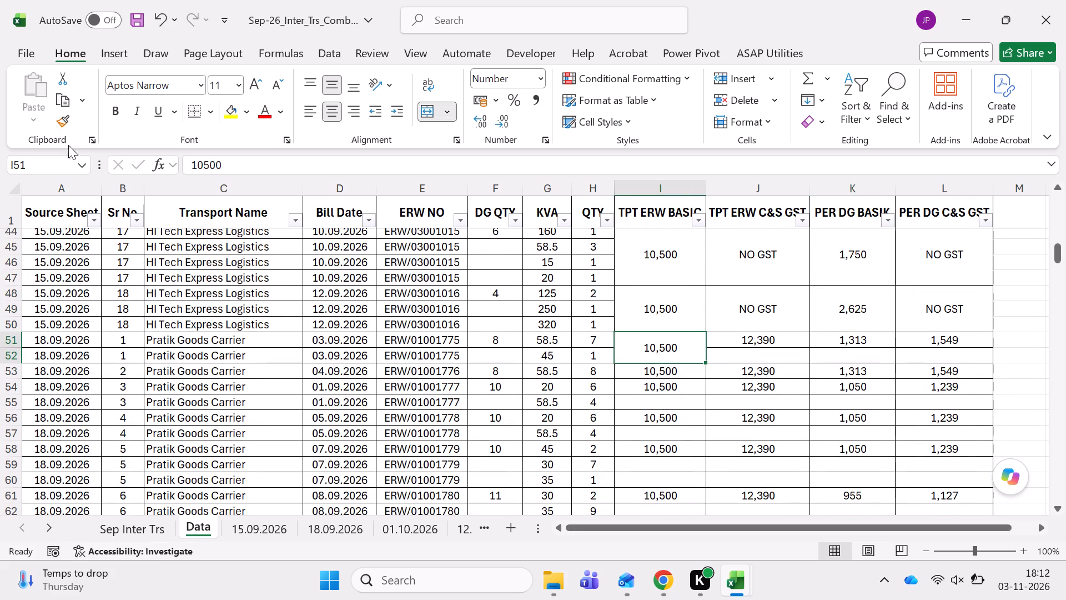
Use Format Painter to copy I51's two-row merge across to columns J, K and L for Pratik Goods Carrier's Sr No 1.
left_click(64, 123)
key("Right")
left_click(64, 123)
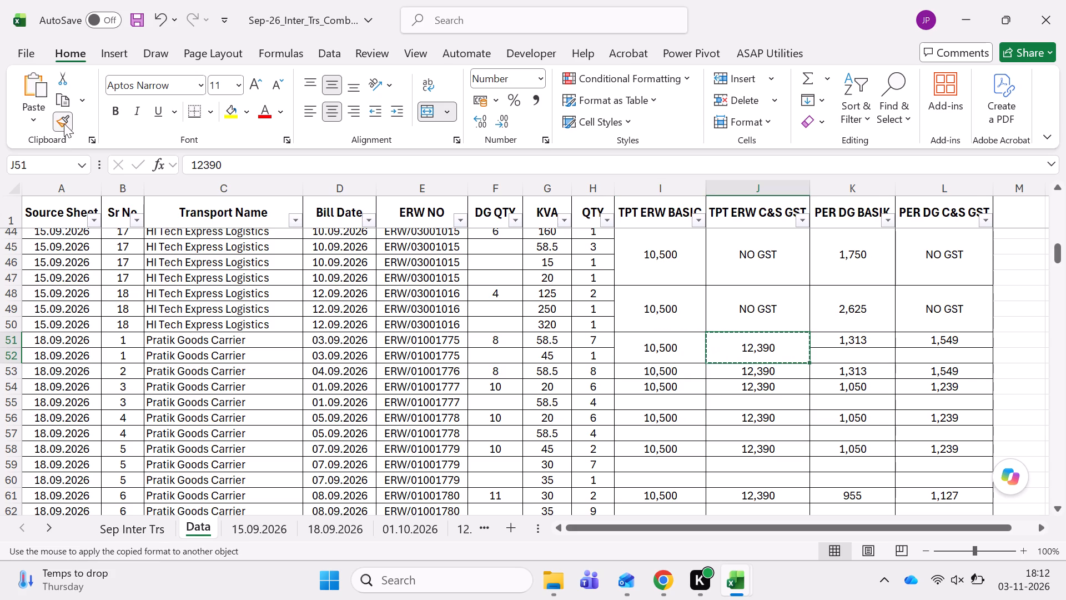
left_click(64, 123)
key("Right")
key("Left")
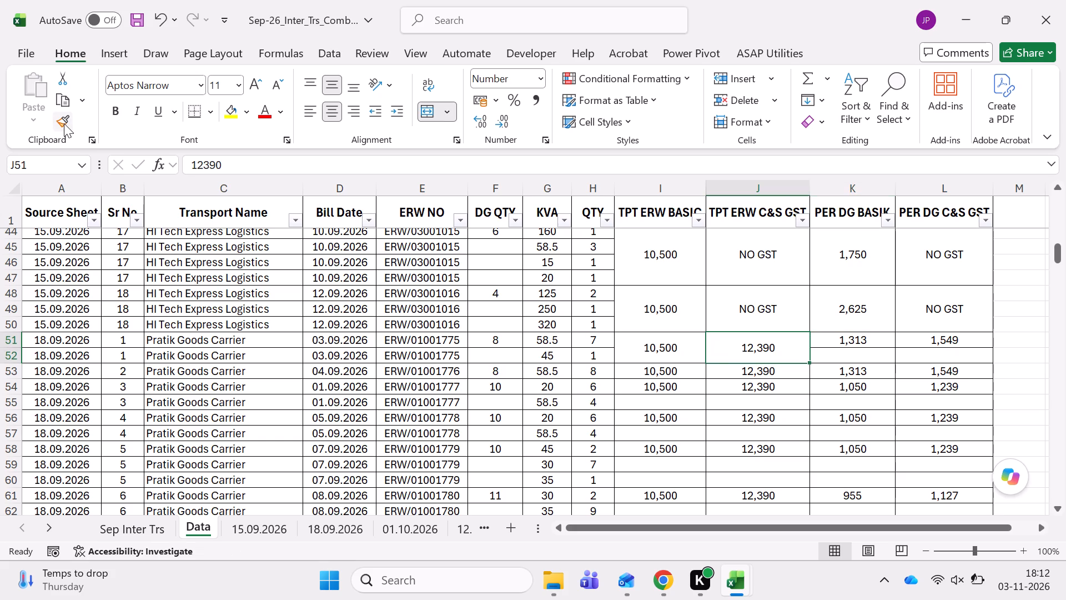
left_click(64, 123)
key("Right")
left_click(64, 123)
key("Right")
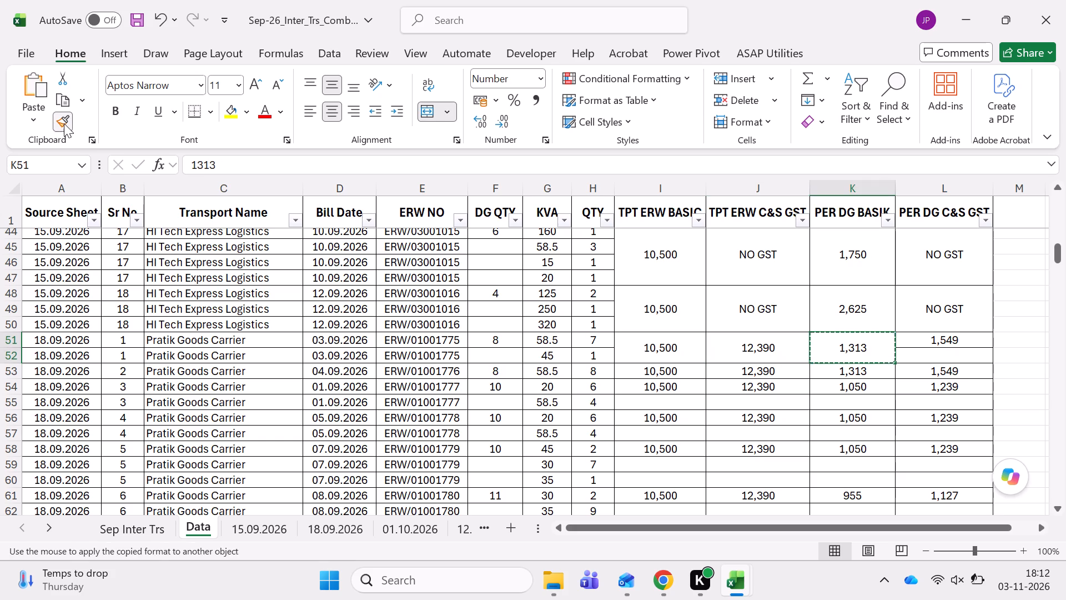
Merge and center TPT ERW BASIC cells I54:I55 for Pratik Goods Carrier's Sr No 3.
key("Left")
key("Left")
key("Left")
key("Down")
key("Down")
key("shift+Down")
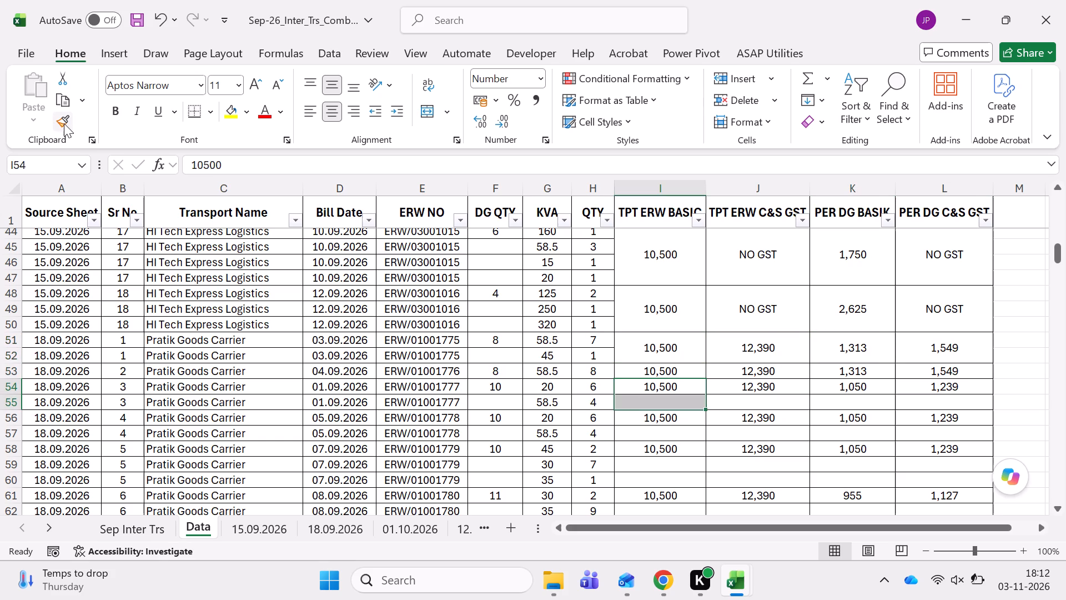
key("alt+h")
key("m")
key("Return")
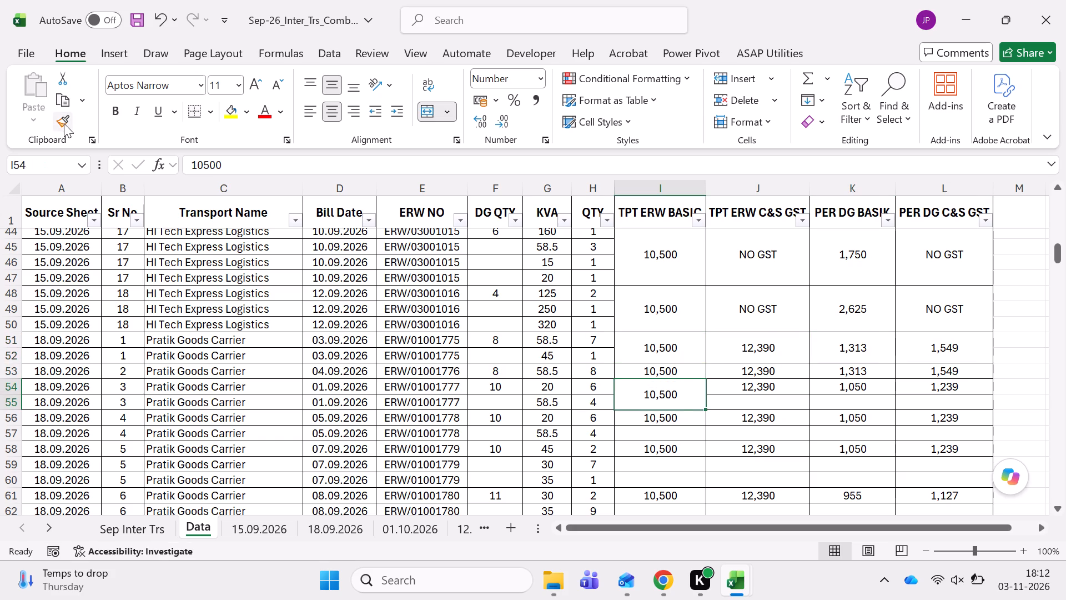
Use Format Painter to copy I54's two-row merge across to columns J, K and L for Pratik Goods Carrier's Sr No 3.
left_click(64, 123)
key("Right")
left_click(64, 123)
key("Right")
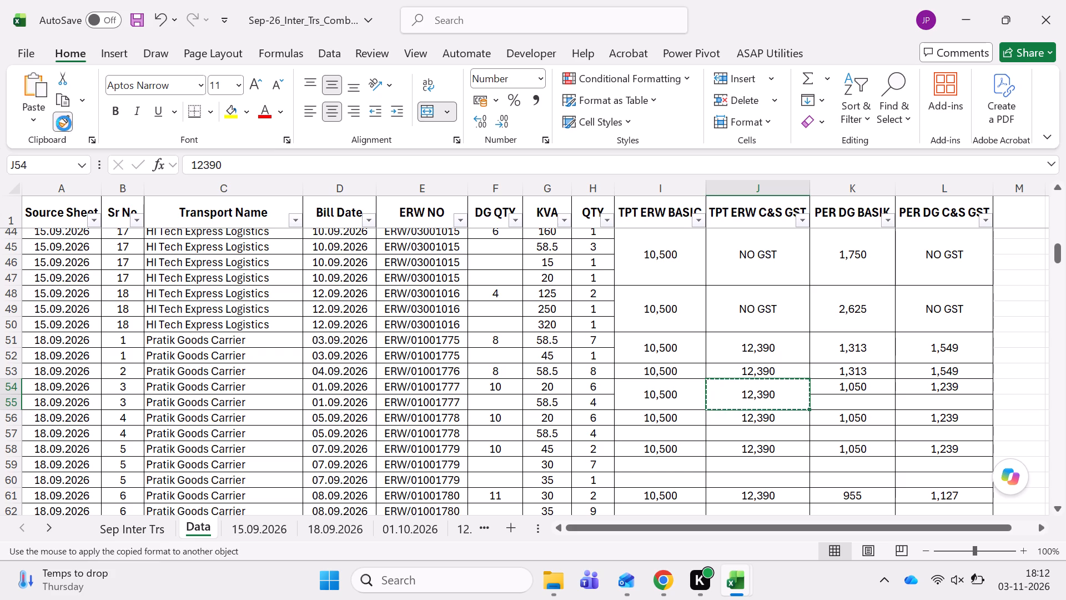
left_click(64, 123)
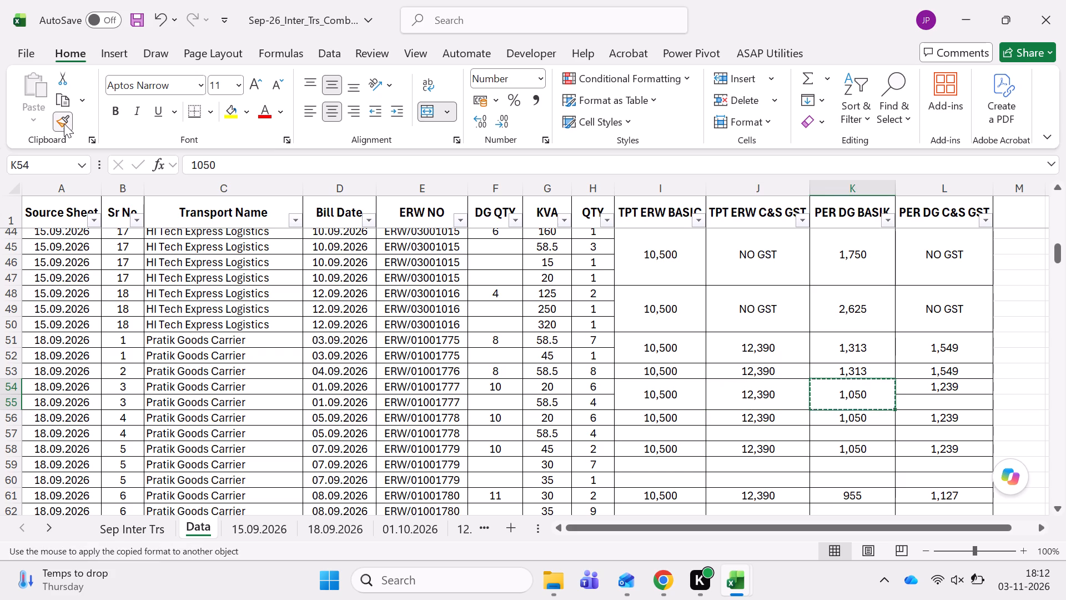
key("Right")
Merge and center TPT ERW BASIC cells I56:I57 for Pratik Goods Carrier's Sr No 4.
key("Left")
key("Left")
key("Left")
key("Down")
key("shift+Down")
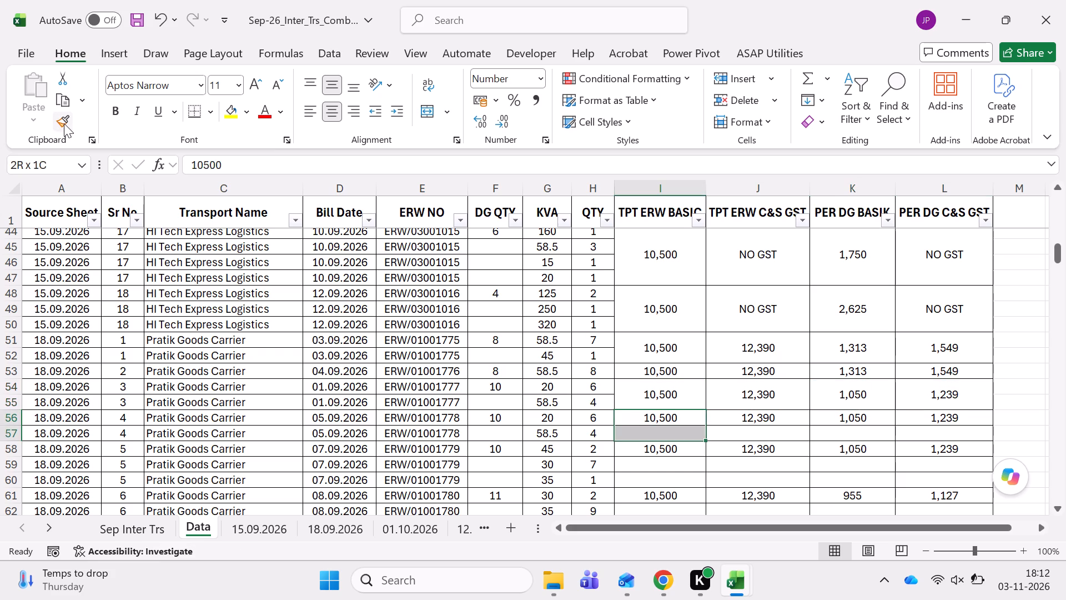
left_click(64, 123)
key("alt+h")
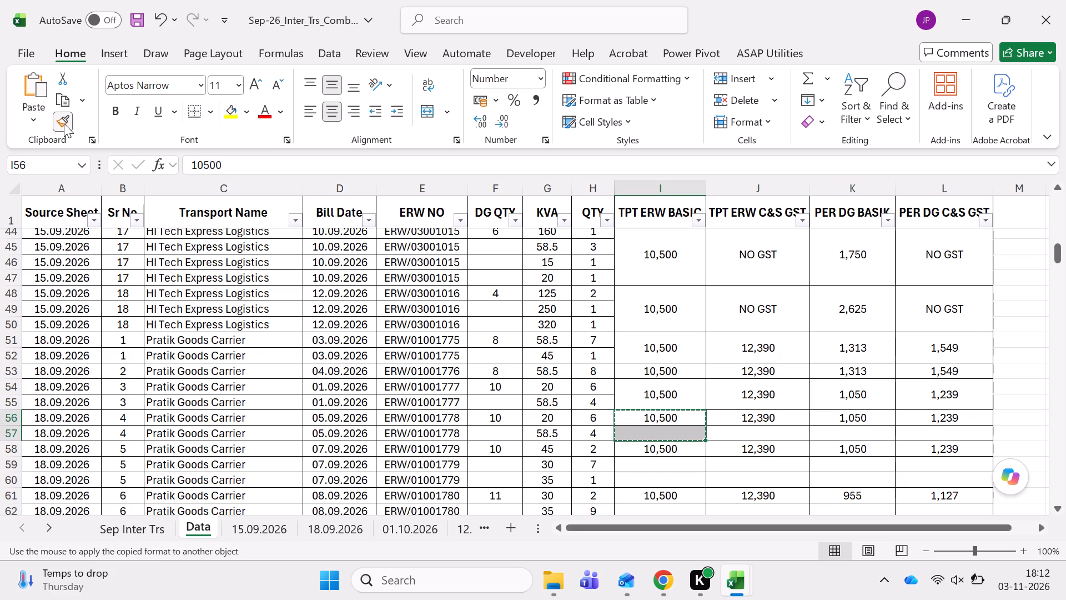
key("m")
key("Return")
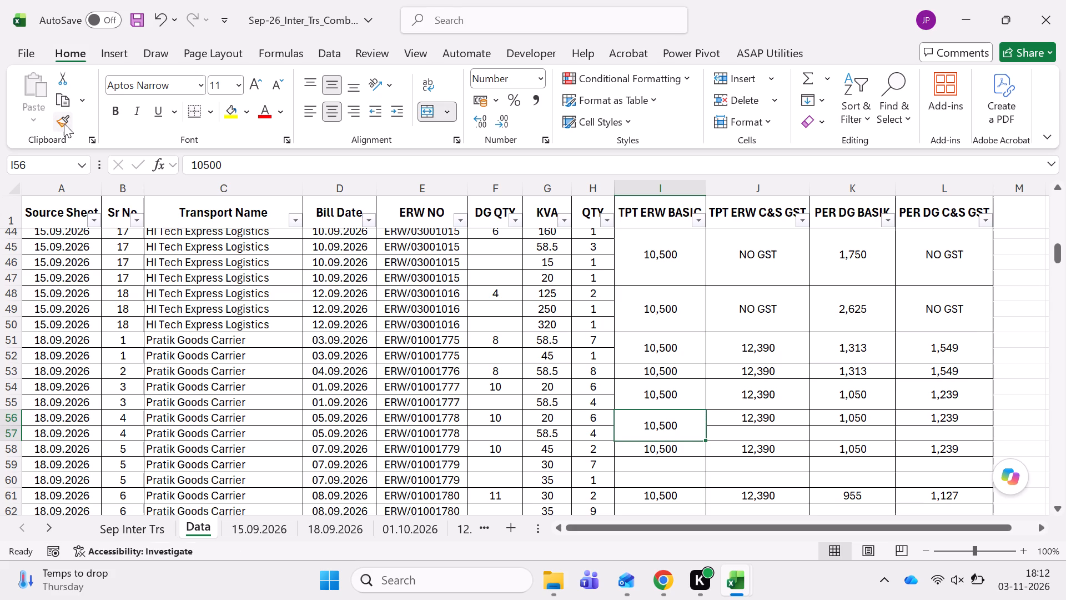
Use Format Painter to copy I56's two-row merge across to columns J, K and L for Pratik Goods Carrier's Sr No 4.
left_click(64, 123)
key("Right")
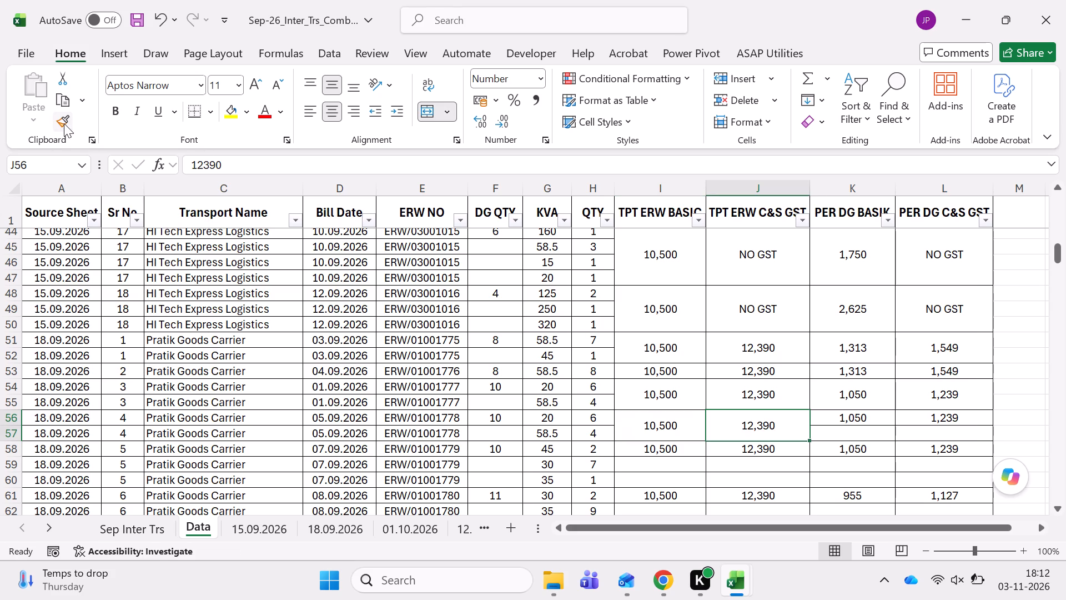
left_click(64, 123)
key("Right")
left_click(64, 123)
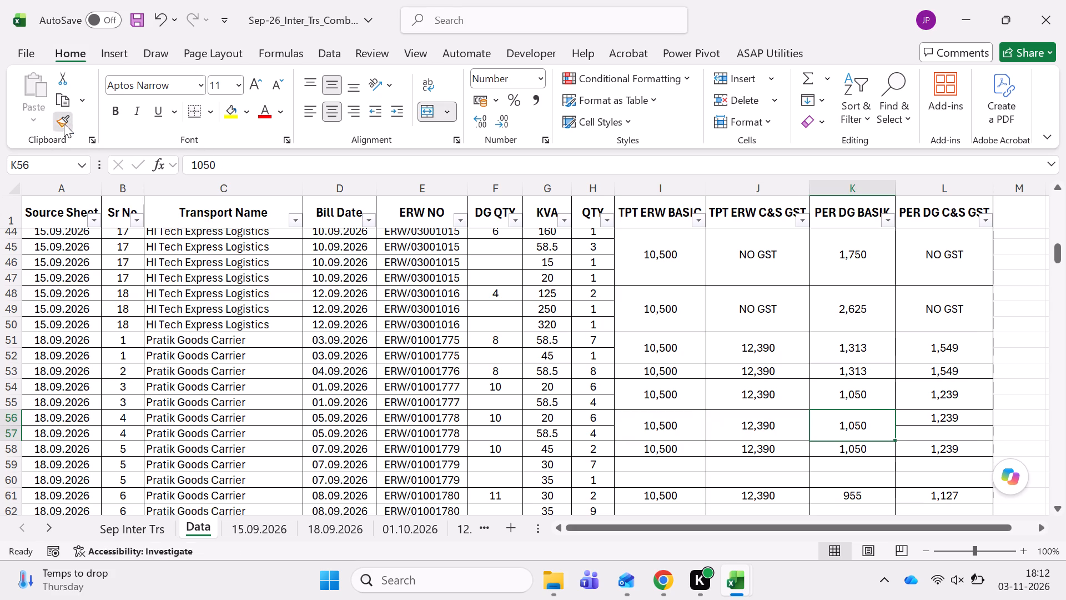
key("Right")
Switch to the Sep-26 Inter Trs workbook, examine the Sep Inter Trs sheet's party quantities, amounts and per-quantity costs, and return to the combined workbook.
key("alt+Tab")
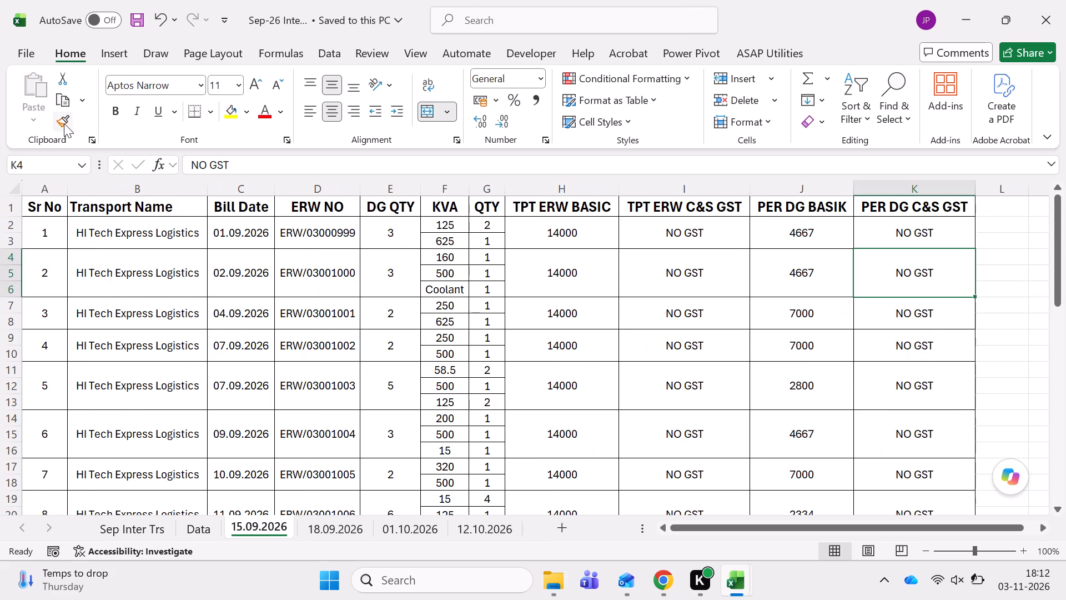
key("alt+Tab")
key("alt+Tab")
key("alt+Tab")
key("alt+Tab")
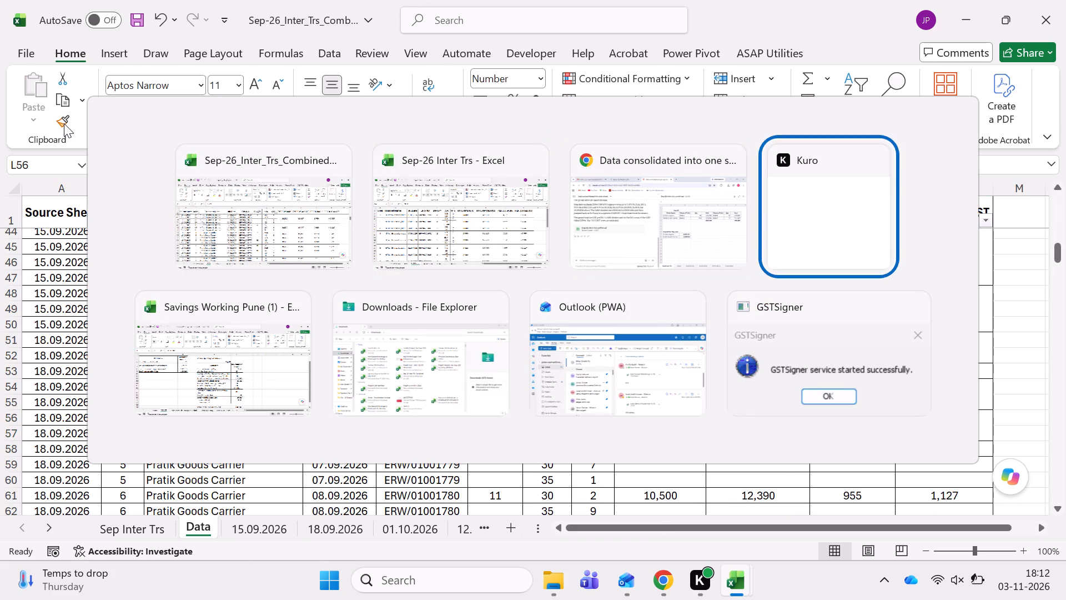
key("alt+Tab")
key("alt+Tab")
key("alt+Tab")
key("alt+Tab")
key("alt+Tab")
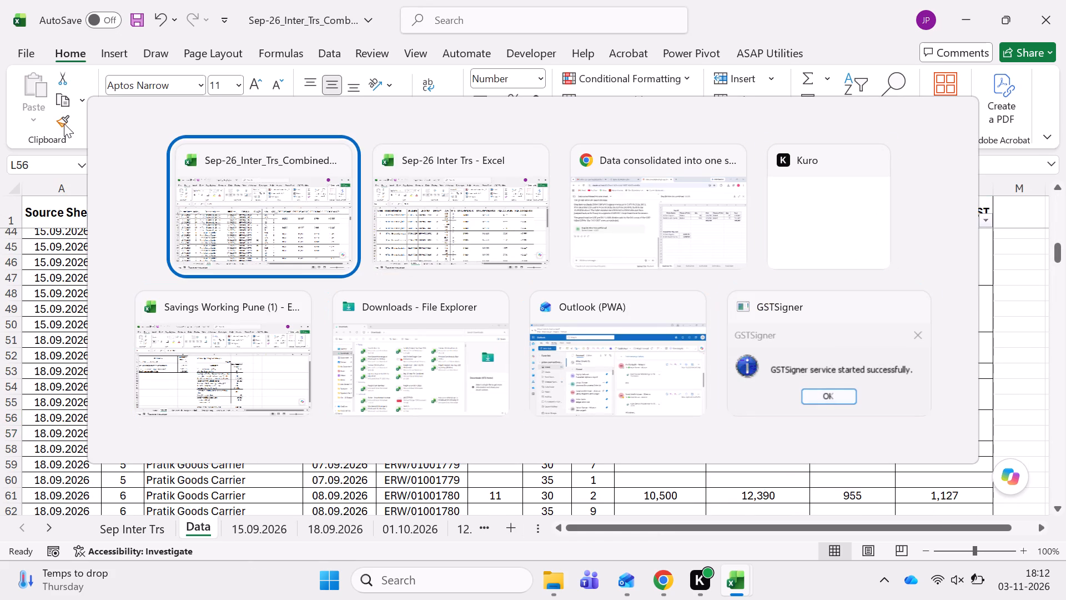
key("alt+Tab")
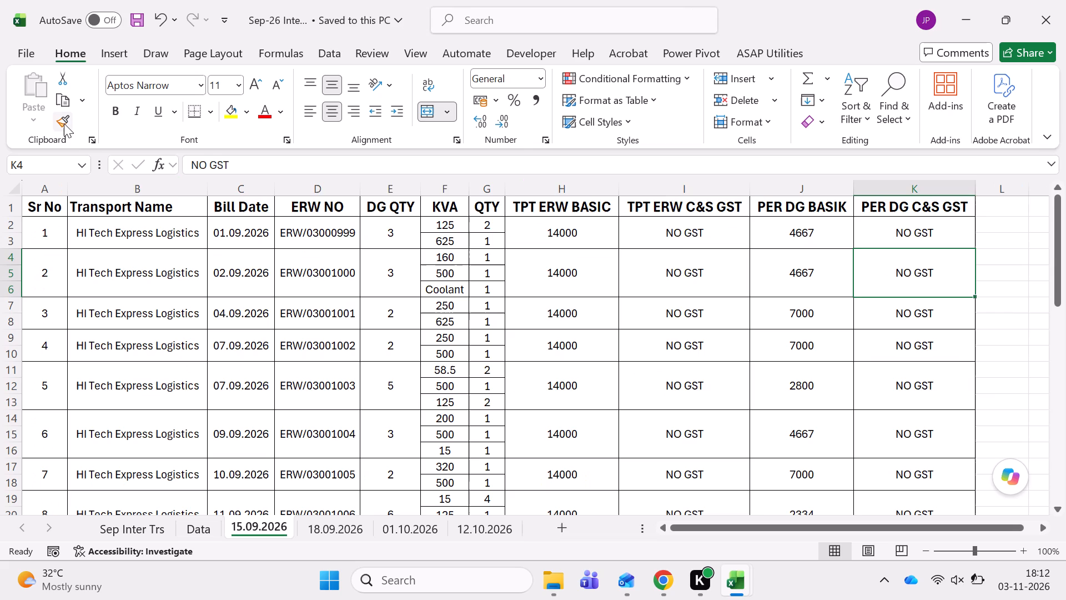
key("ctrl+Page_Up")
key("ctrl+Page_Up")
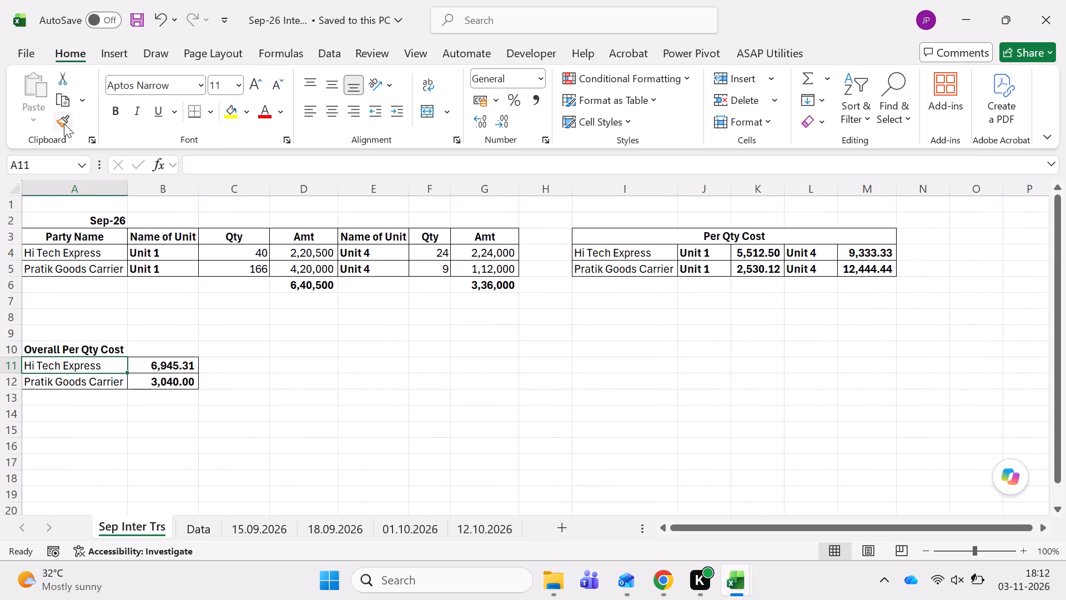
key("ctrl+Up")
key("ctrl+Up")
key("ctrl+Up")
key("ctrl+Up")
key("Down")
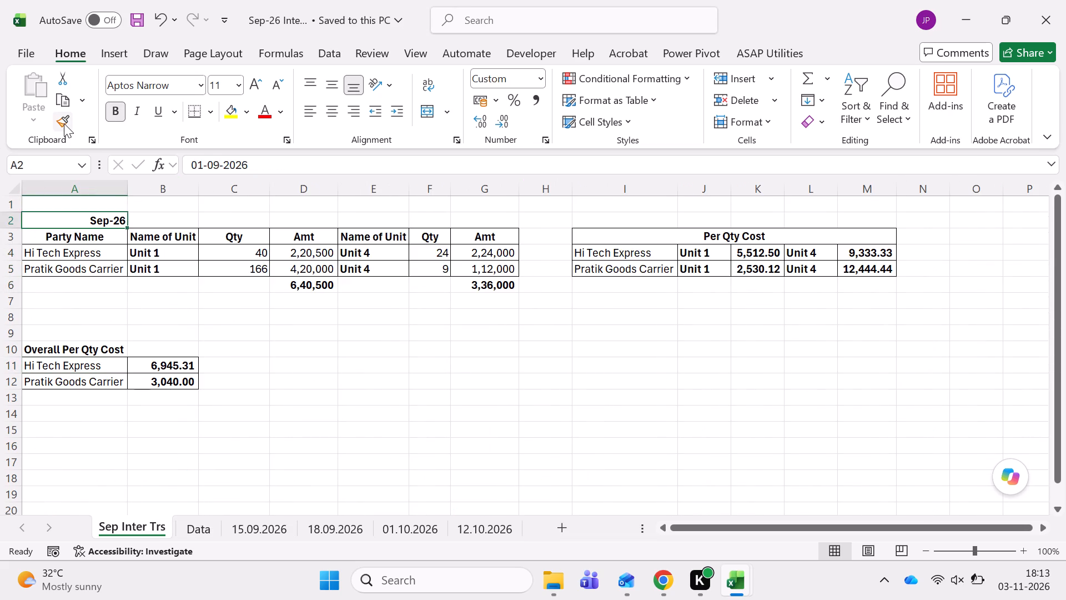
key("Down")
key("Down")
key("Right")
key("Right")
key("Right")
key("Right")
key("Right")
key("Down")
key("Down")
key("Down")
key("Down")
key("Down")
key("Down")
key("Down")
key("Down")
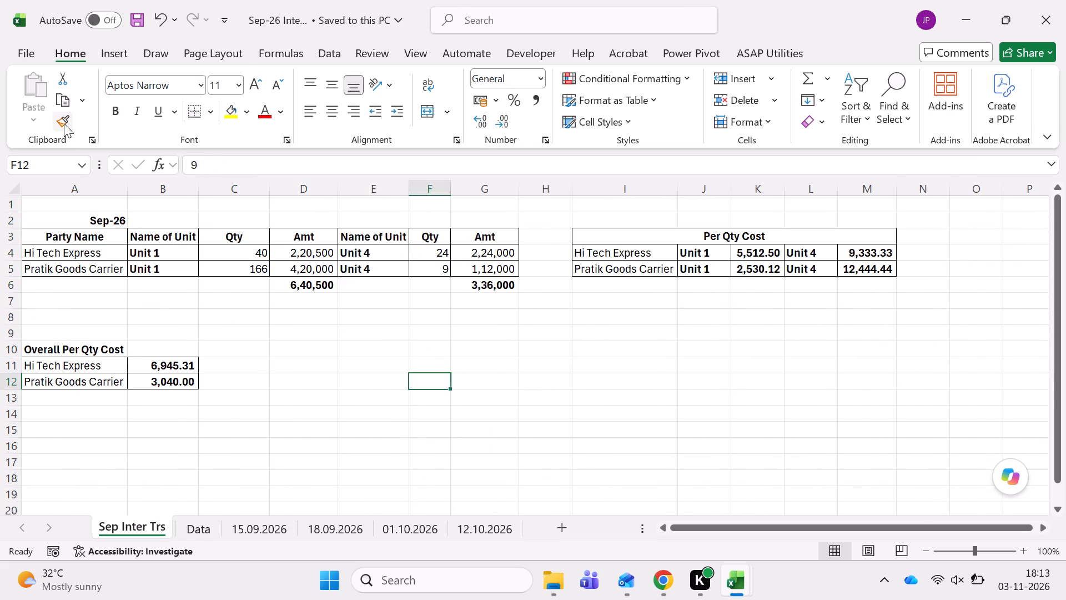
key("Left")
key("Left")
key("Left")
key("Left")
key("Left")
key("Up")
key("Up")
key("Up")
key("Up")
key("Up")
key("Up")
key("Up")
key("Up")
key("Up")
key("Up")
key("Up")
key("Up")
key("Up")
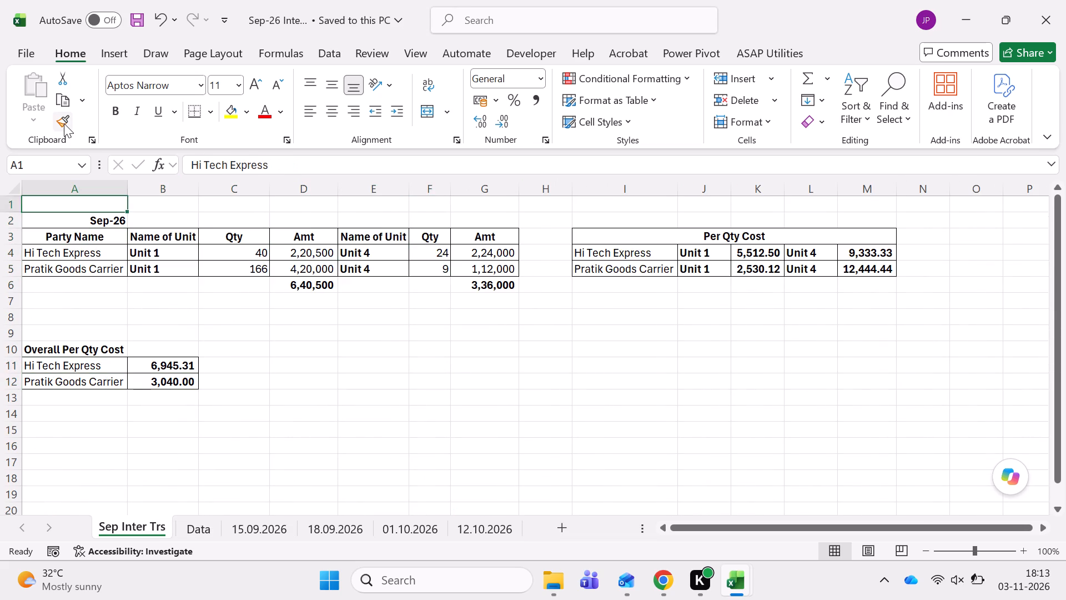
key("Down")
key("Down")
key("Down")
key("Down")
key("Right")
key("Up")
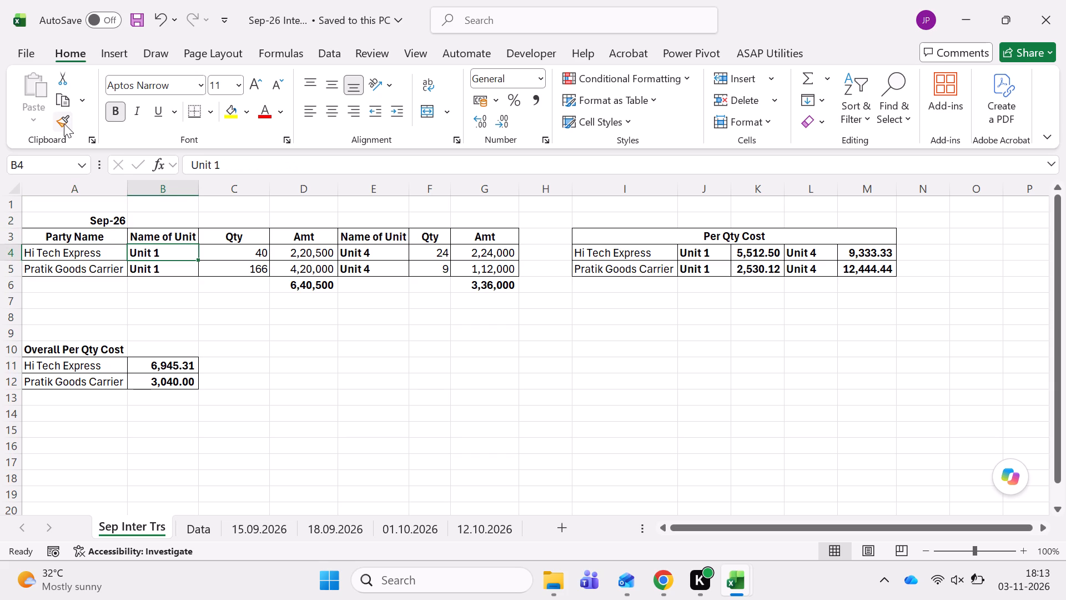
key("Up")
key("Left")
key("Left")
key("Left")
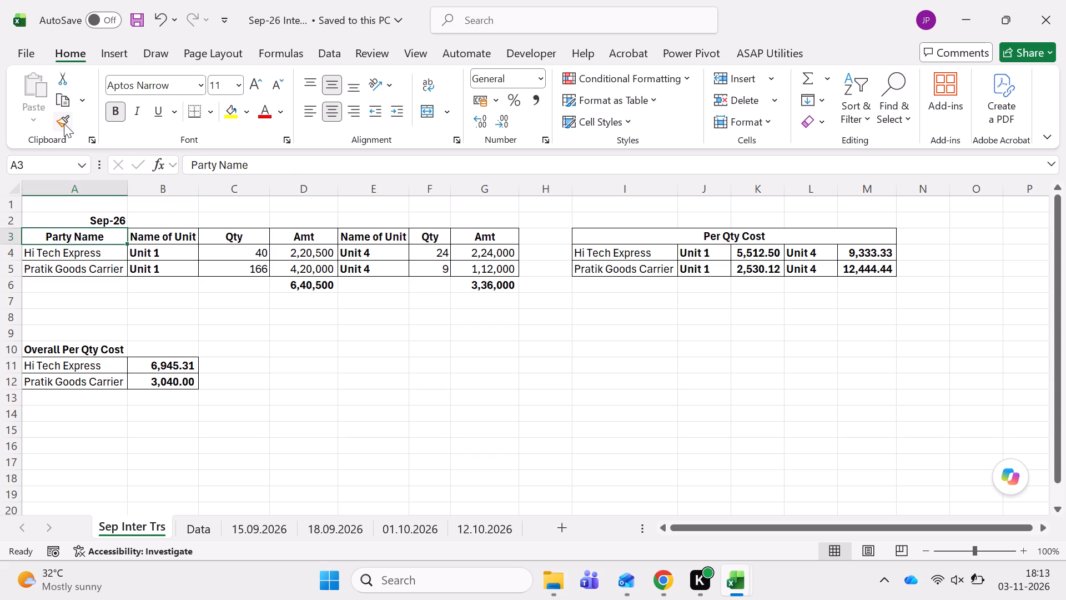
key("Down")
key("Down")
key("alt+Tab")
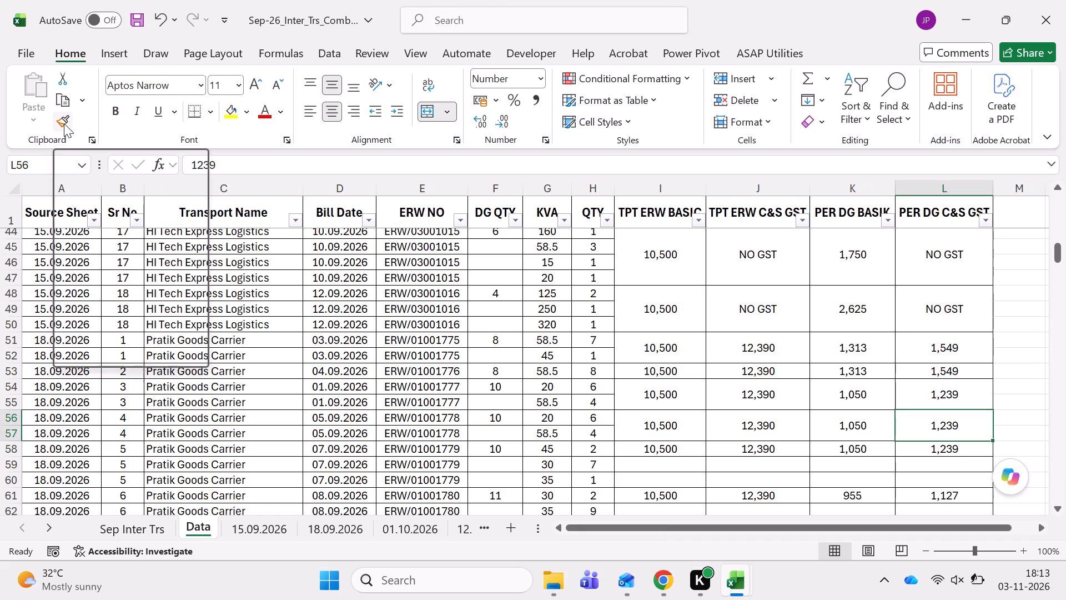
Merge and center the three TPT ERW BASIC cells I58:I60 for Pratik Goods Carrier's Sr No 5.
key("Left")
key("Left")
key("Left")
key("Left")
key("Down")
key("Right")
key("Down")
key("shift+Down")
key("shift+Down")
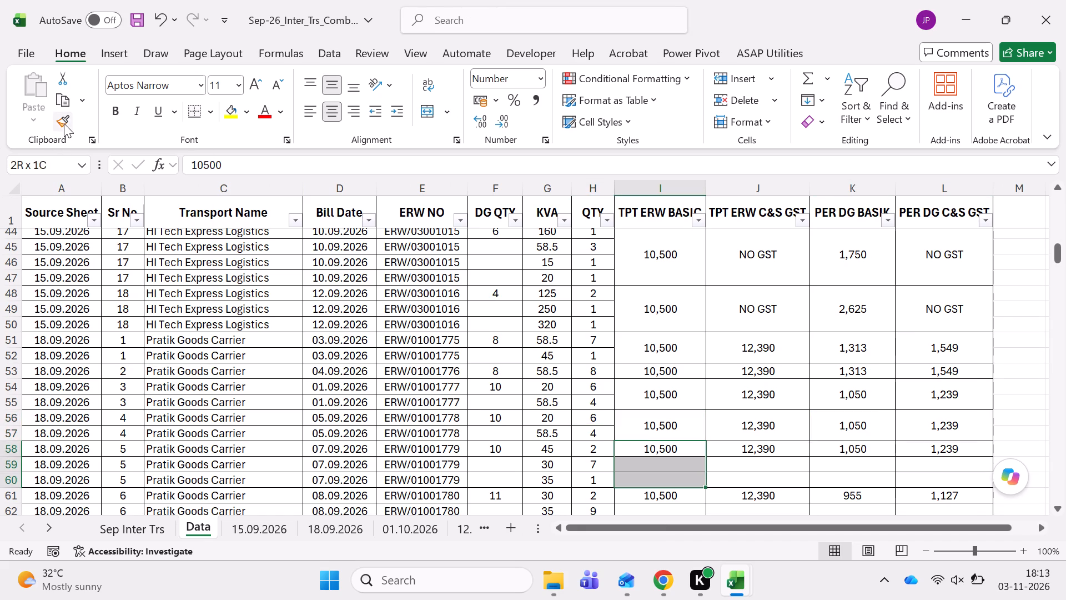
key("alt+h")
key("m")
key("Return")
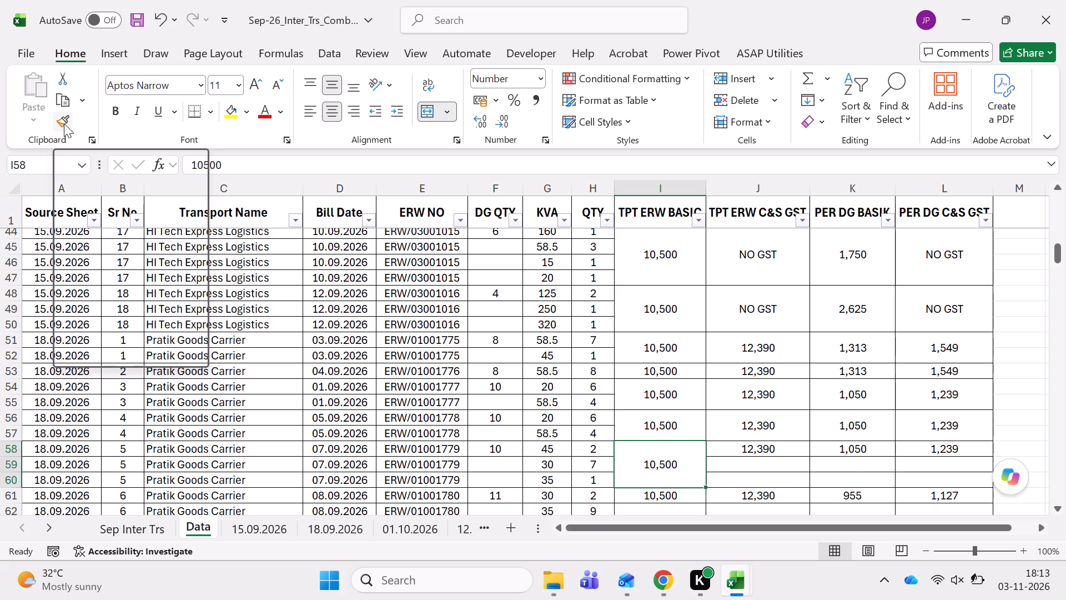
Use Format Painter to copy I58's three-row merge across to columns J, K and L for Pratik Goods Carrier's Sr No 5.
left_click(58, 118)
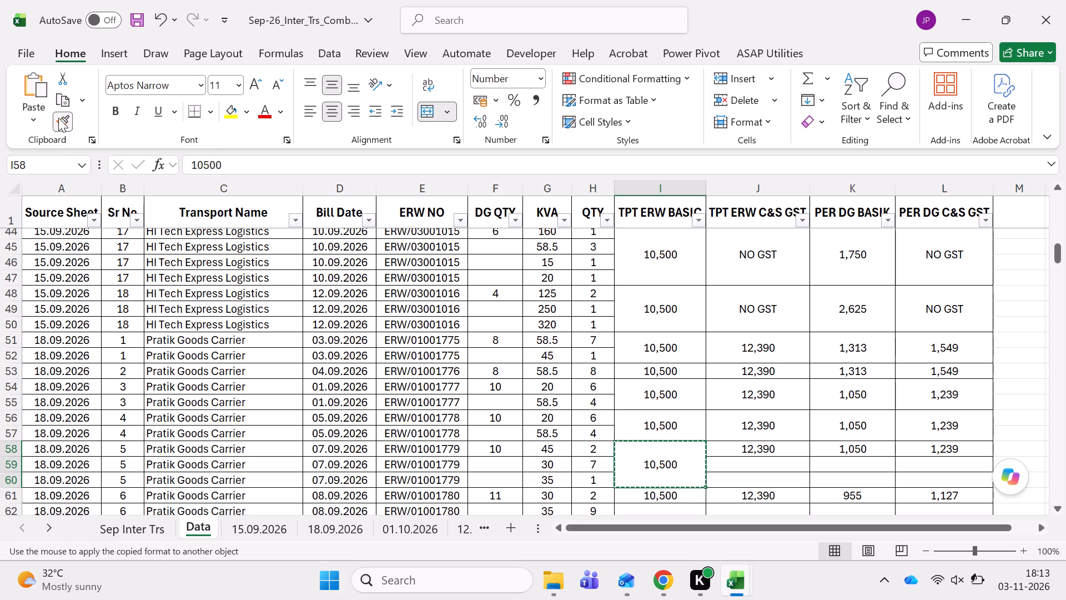
key("Right")
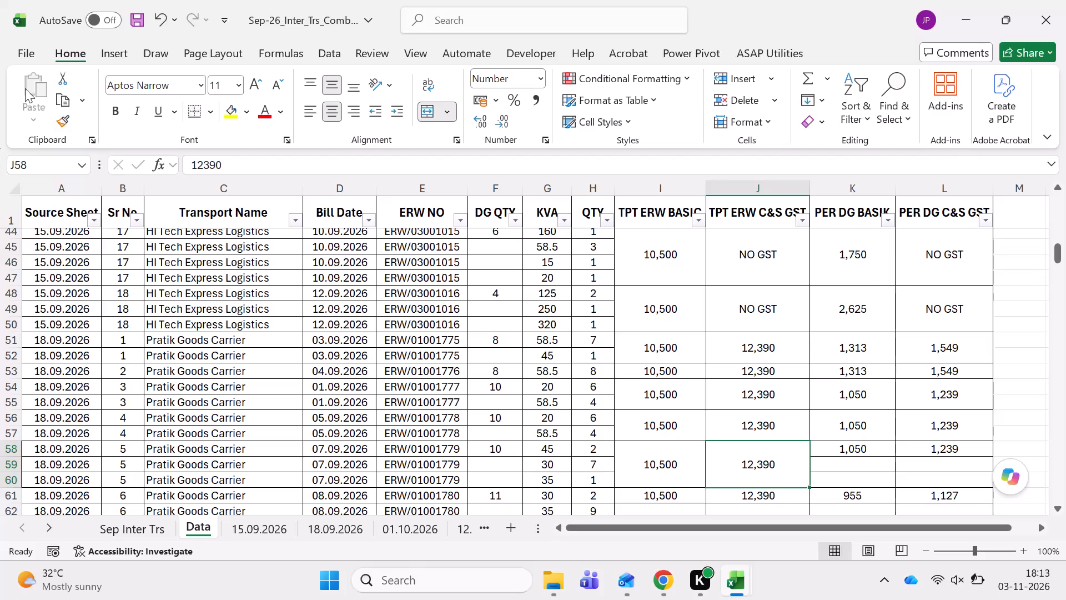
left_click(65, 120)
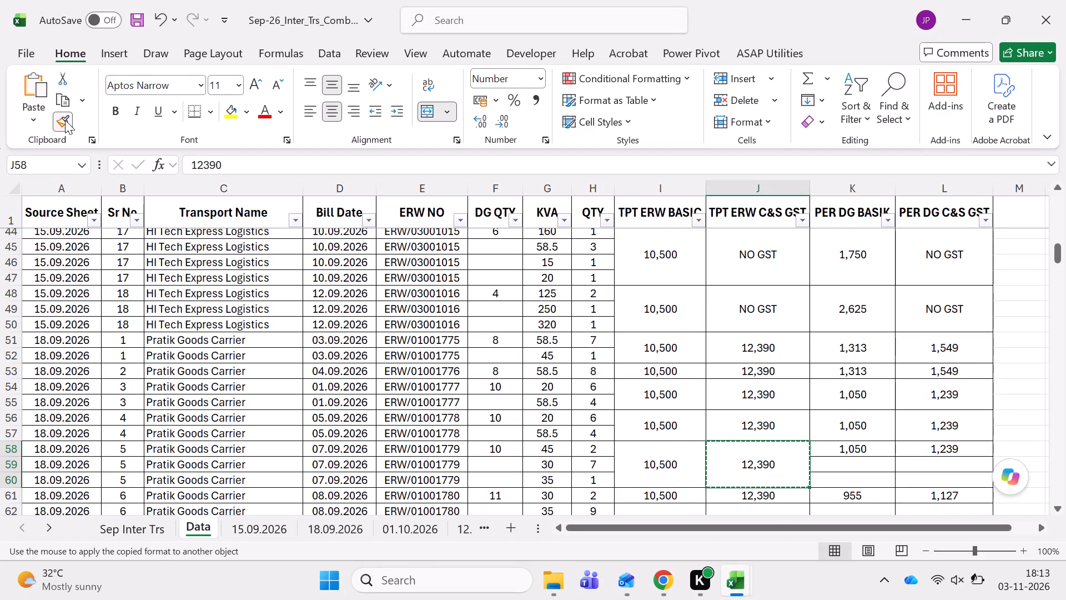
key("Right")
left_click(65, 120)
key("Right")
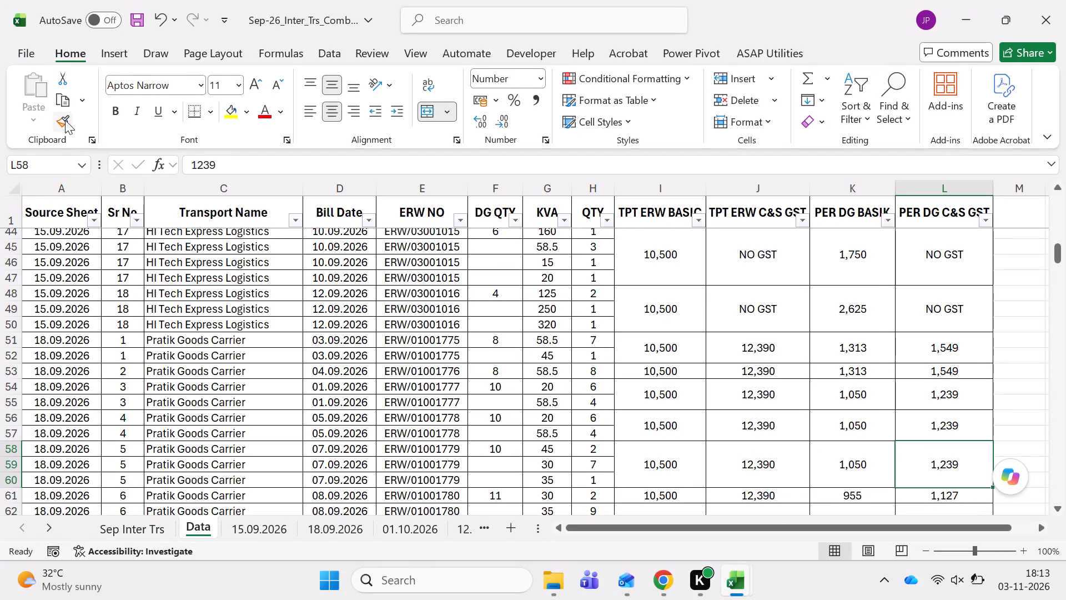
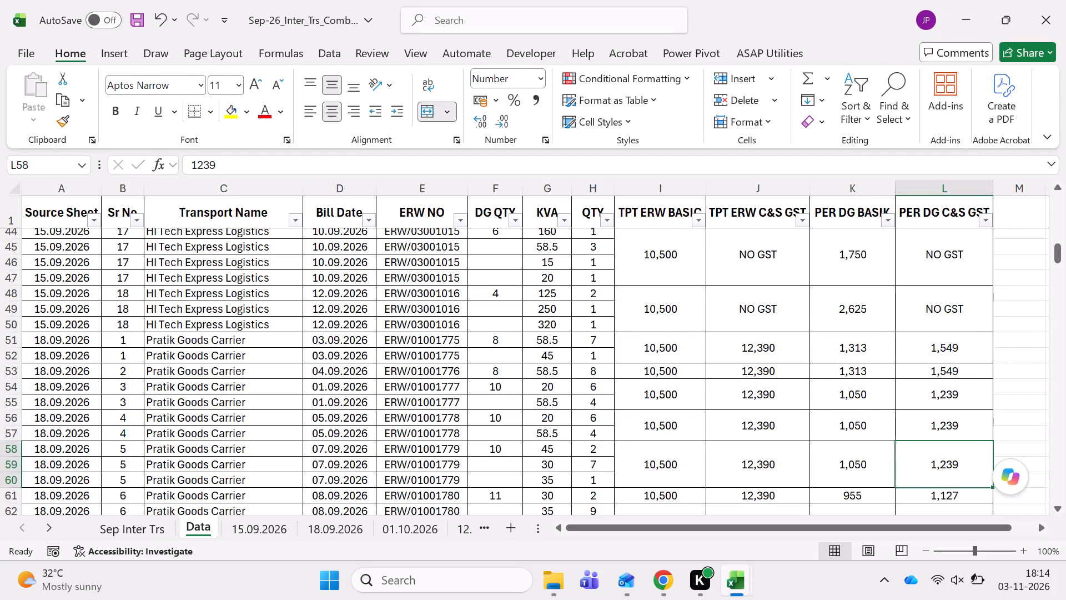
Merge and center TPT ERW BASIC cells I61:I62 for Pratik Goods Carrier's Sr No 6.
scroll(604, 390, "down", 3)
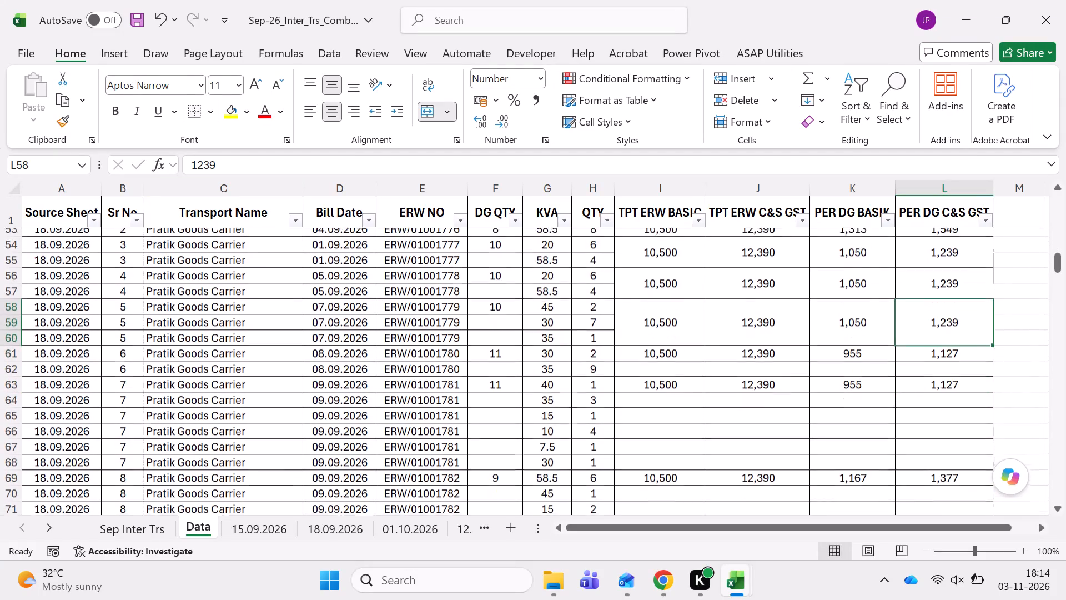
scroll(604, 390, "down", 1)
left_click(648, 344)
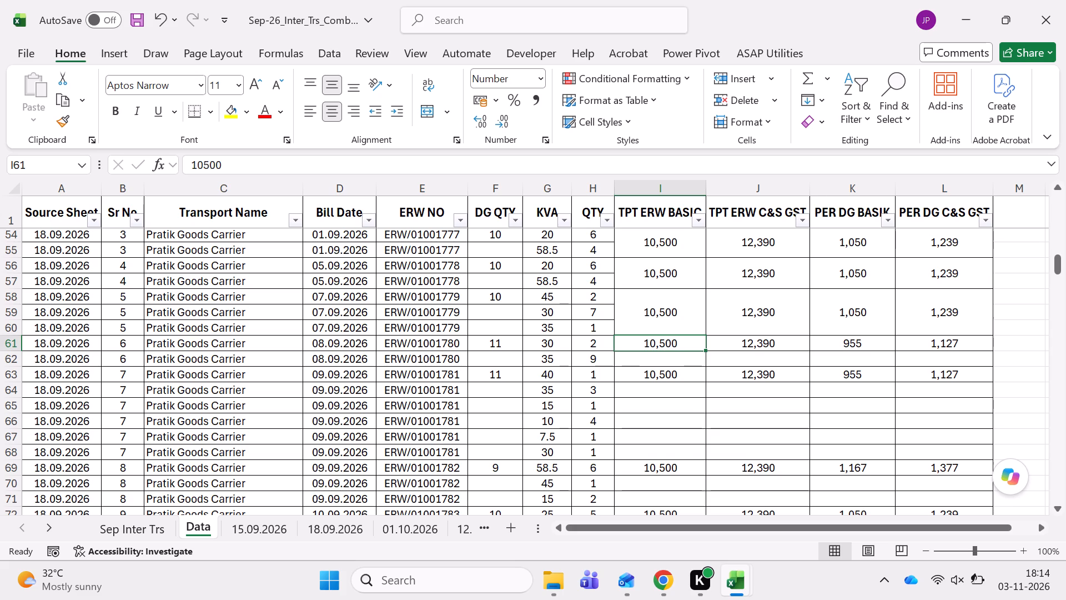
key("shift+Down")
key("alt+h")
key("m")
key("Return")
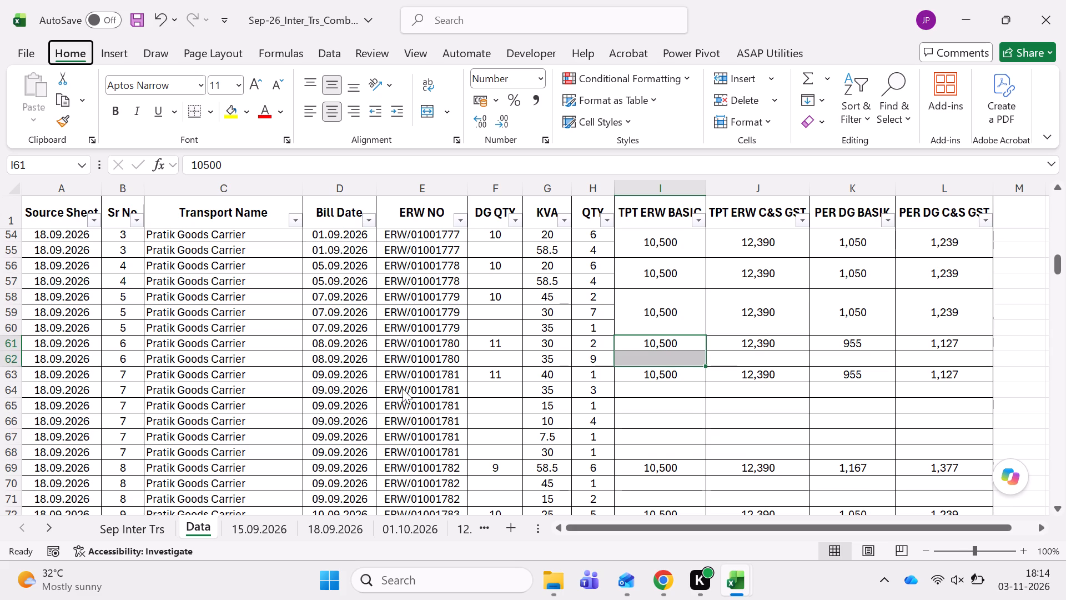
Use Format Painter to copy I61's two-row merge across to columns J, K and L for Pratik Goods Carrier's Sr No 6.
left_click(58, 120)
key("Right")
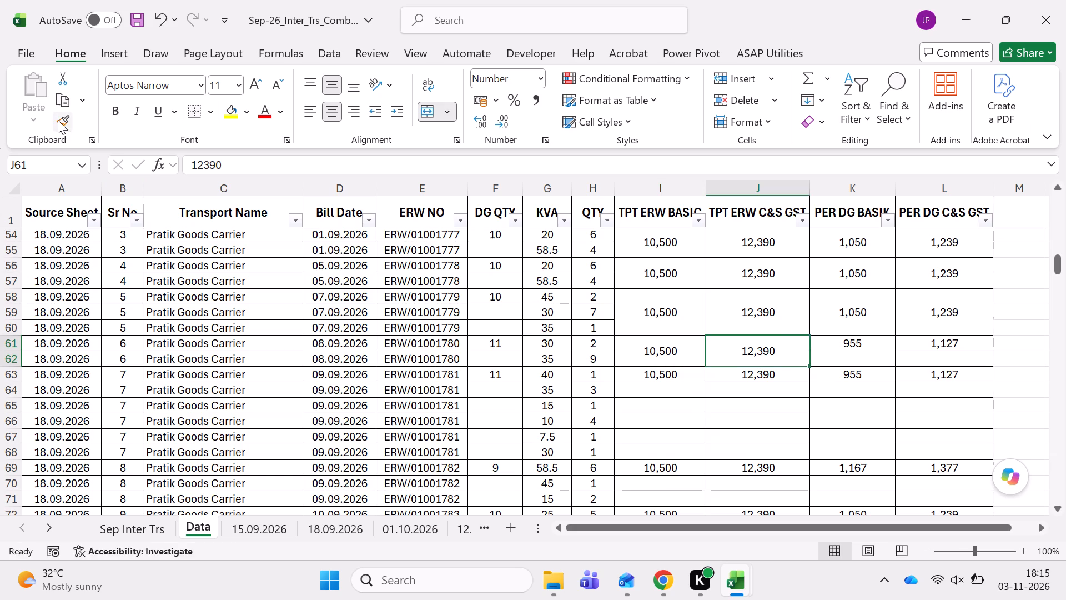
left_click(58, 120)
key("Right")
left_click(58, 120)
key("Right")
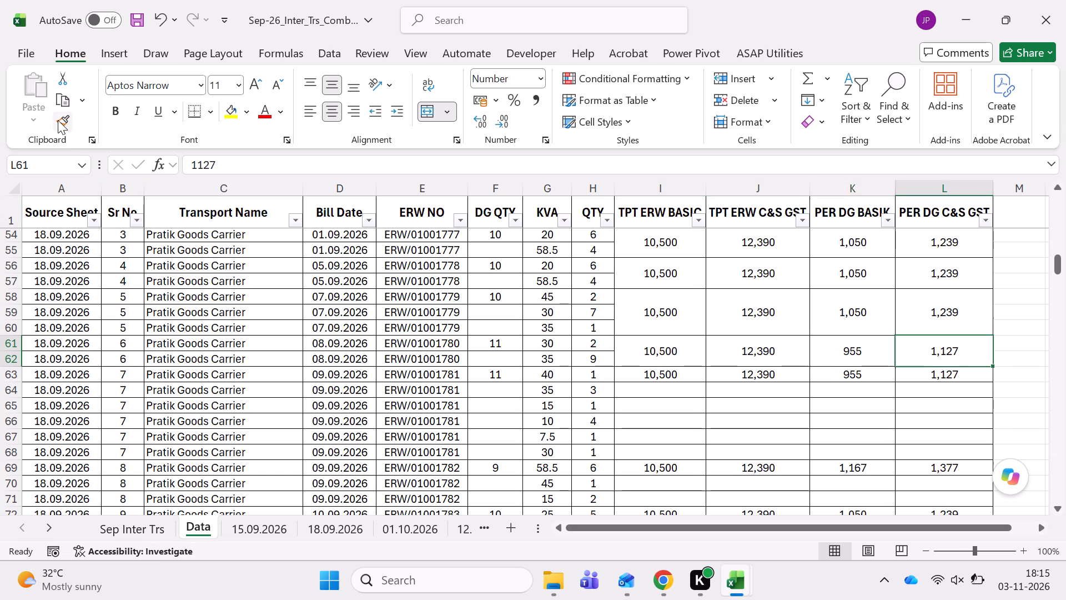
Merge and center the six TPT ERW BASIC cells I63:I68 for Pratik Goods Carrier's Sr No 7.
key("Left")
key("Left")
key("Left")
key("Down")
key("shift+Down")
key("shift+Down")
key("shift+Down")
key("shift+Down")
key("shift+Down")
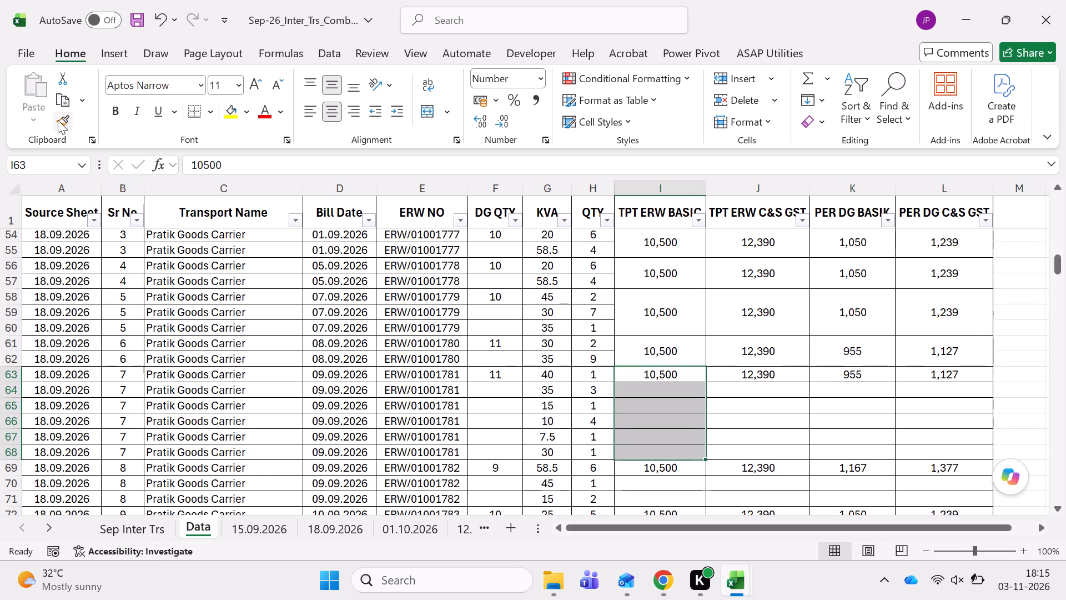
key("alt+h")
key("m")
key("Return")
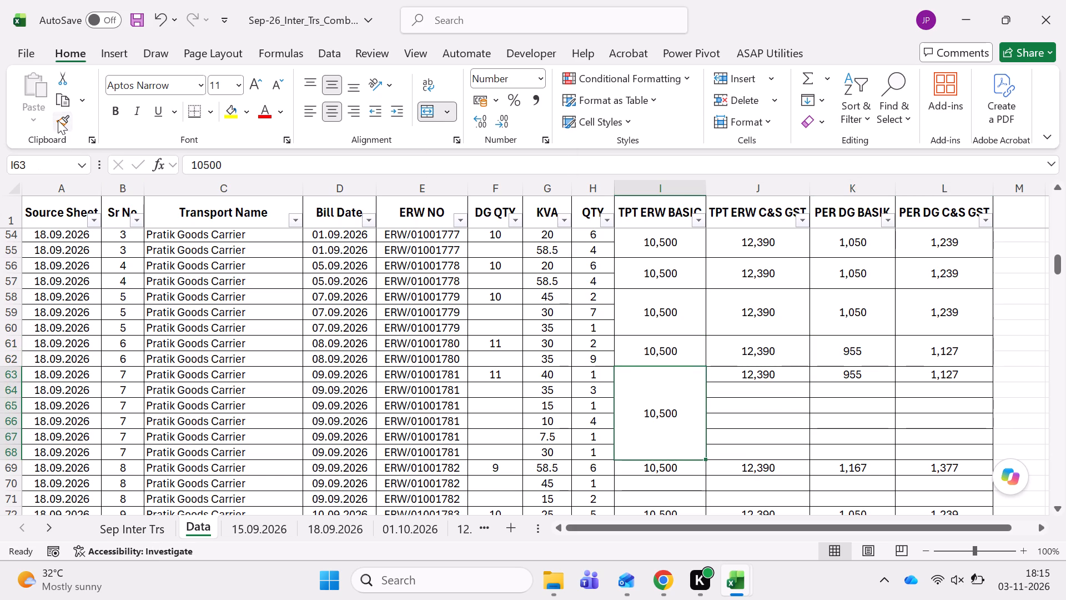
Use Format Painter to copy I63's six-row merge across to columns J, K and L for Pratik Goods Carrier's Sr No 7.
left_click(58, 120)
key("Right")
left_click(58, 120)
key("Right")
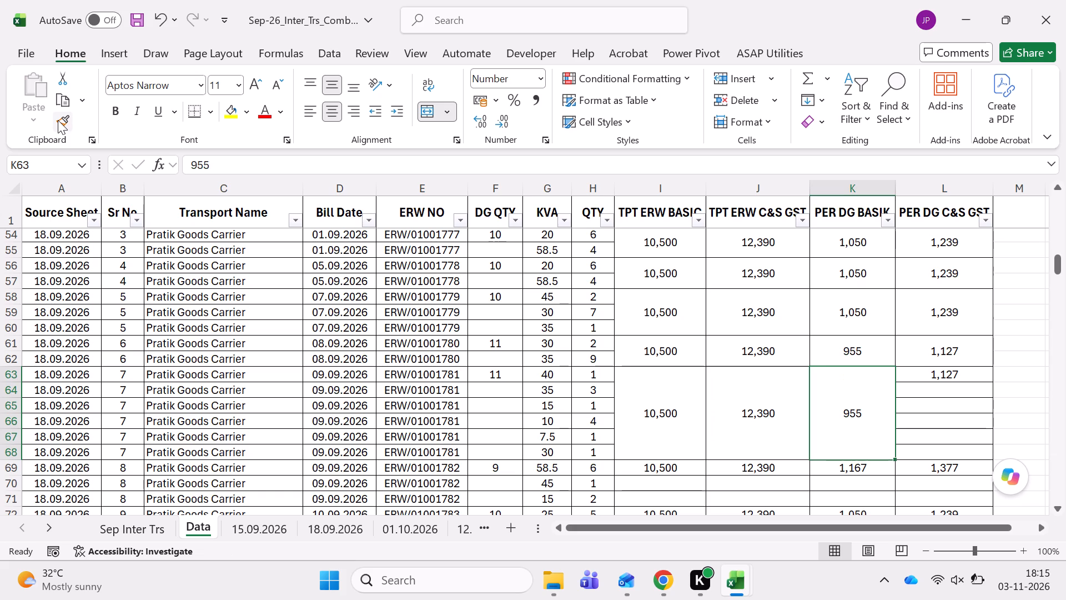
left_click(58, 120)
key("Right")
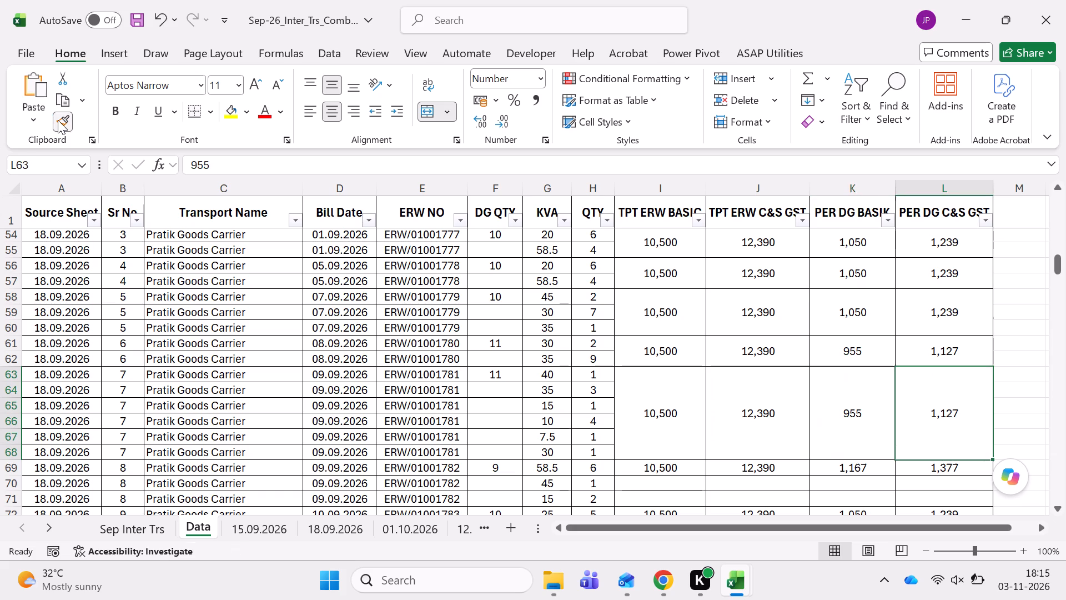
Merge and center the three TPT ERW BASIC cells I69:I71 for Pratik Goods Carrier's Sr No 8.
key("Left")
key("Left")
key("Left")
key("Down")
key("shift+Down")
key("shift+Down")
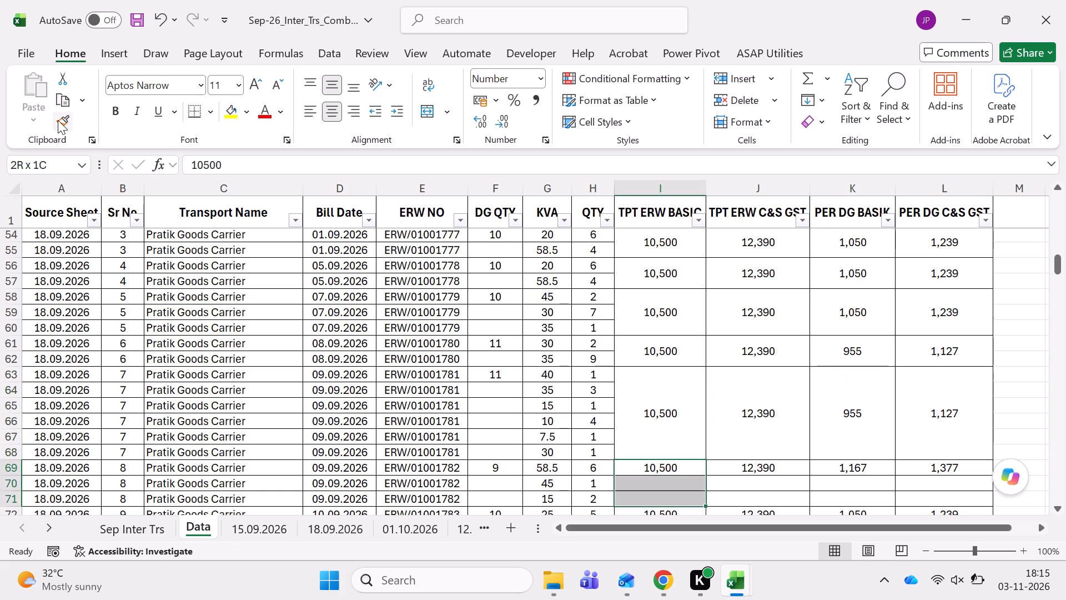
scroll(472, 300, "down", 2)
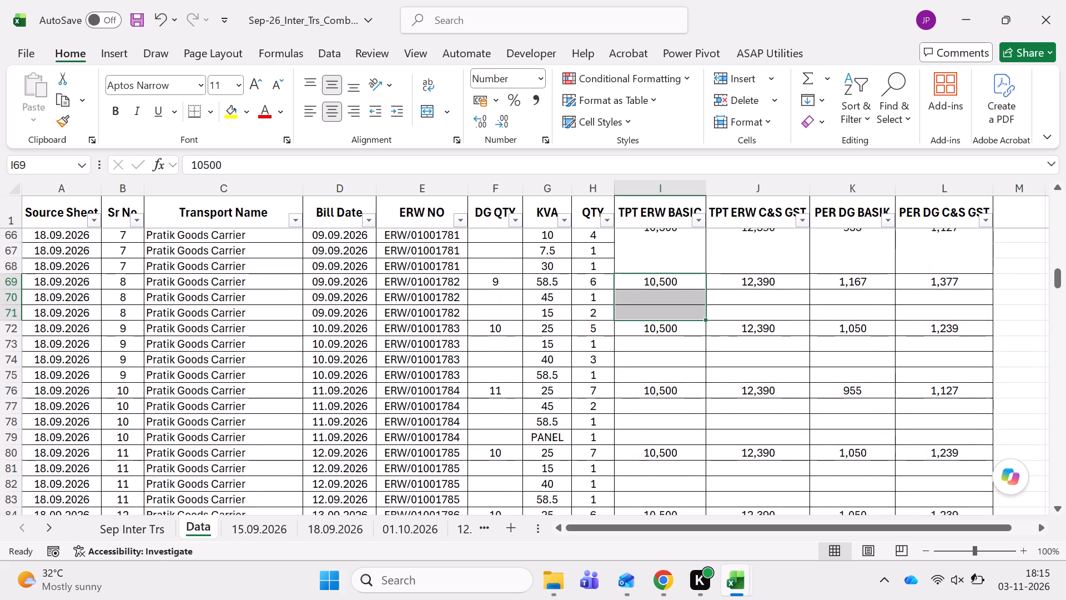
key("alt+h")
key("m")
key("Return")
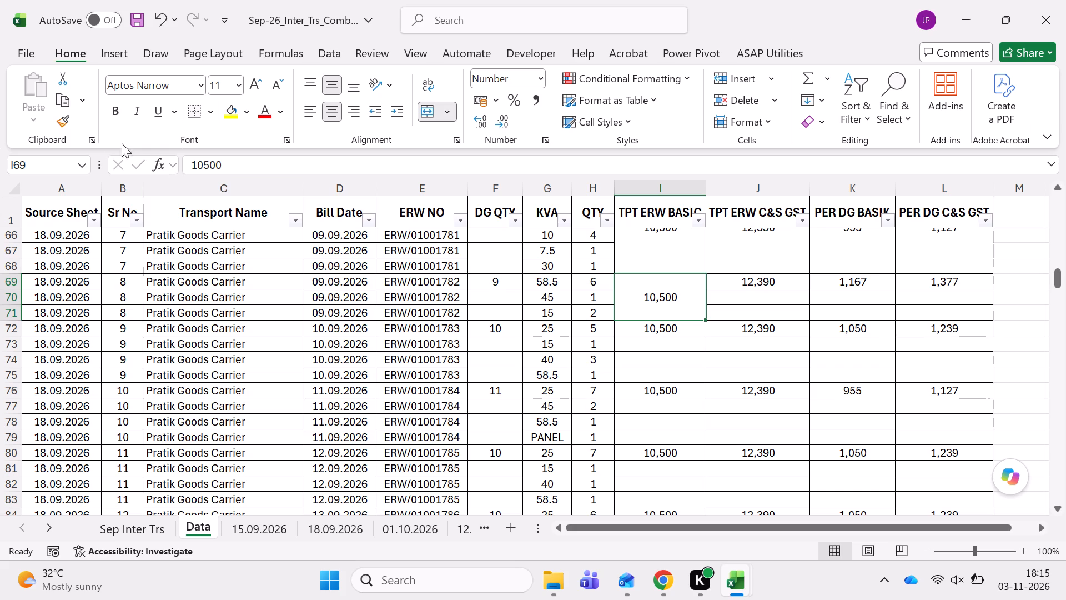
Use Format Painter to copy I69's three-row merge across to columns J, K and L for Pratik Goods Carrier's Sr No 8.
left_click(62, 123)
key("Right")
left_click(61, 123)
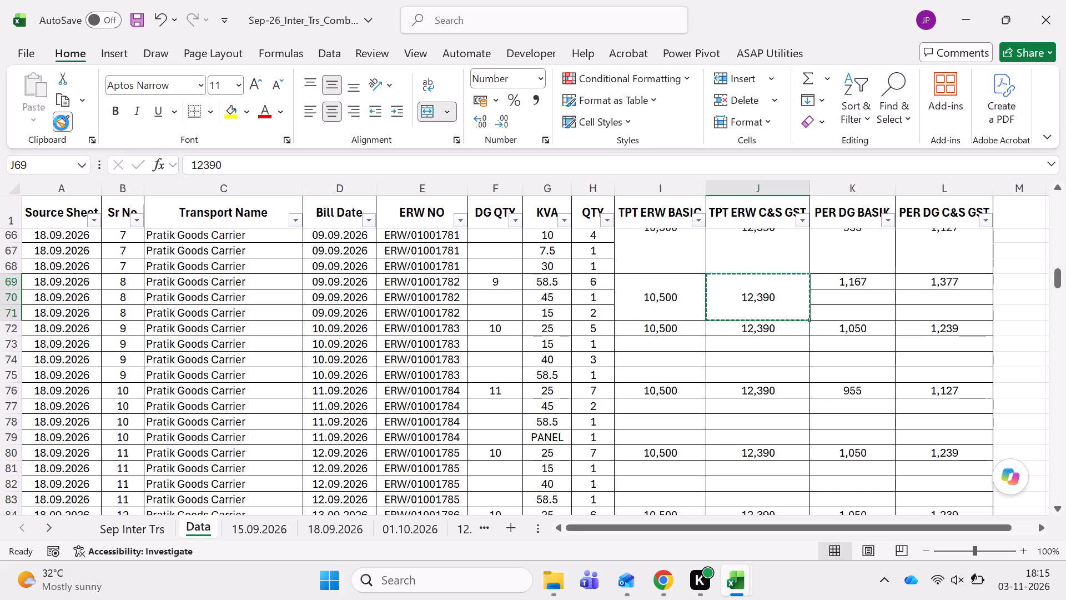
key("Right")
left_click(61, 123)
key("Right")
Merge and center the four TPT ERW BASIC cells I72:I75 for Pratik Goods Carrier's Sr No 9.
key("Left")
key("Left")
key("Left")
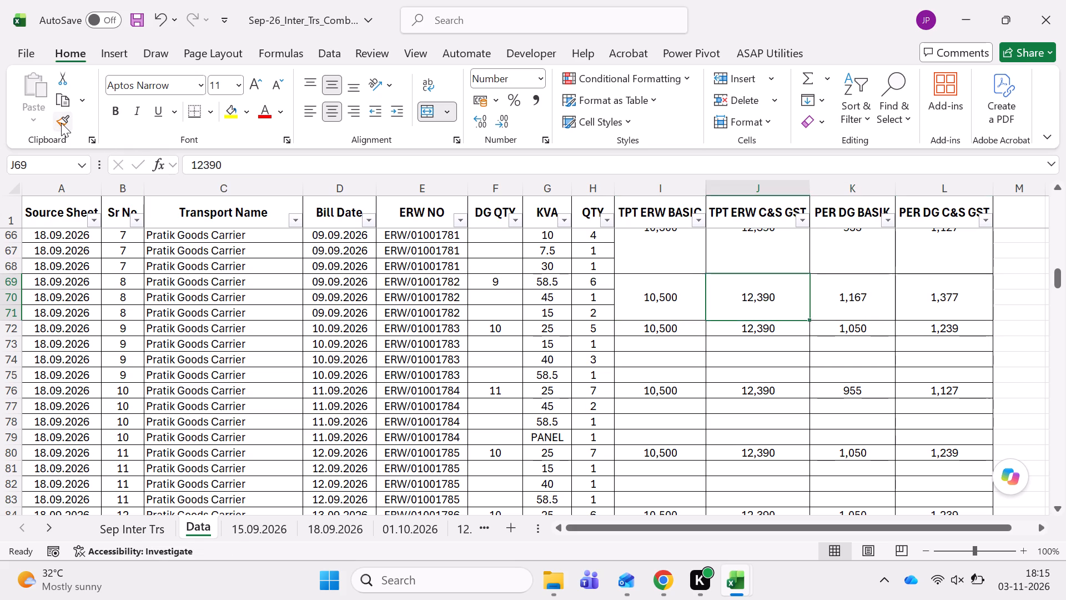
key("Left")
key("Down")
key("Right")
key("Down")
key("Down")
key("Up")
key("shift+Down")
key("shift+Down")
key("shift+Down")
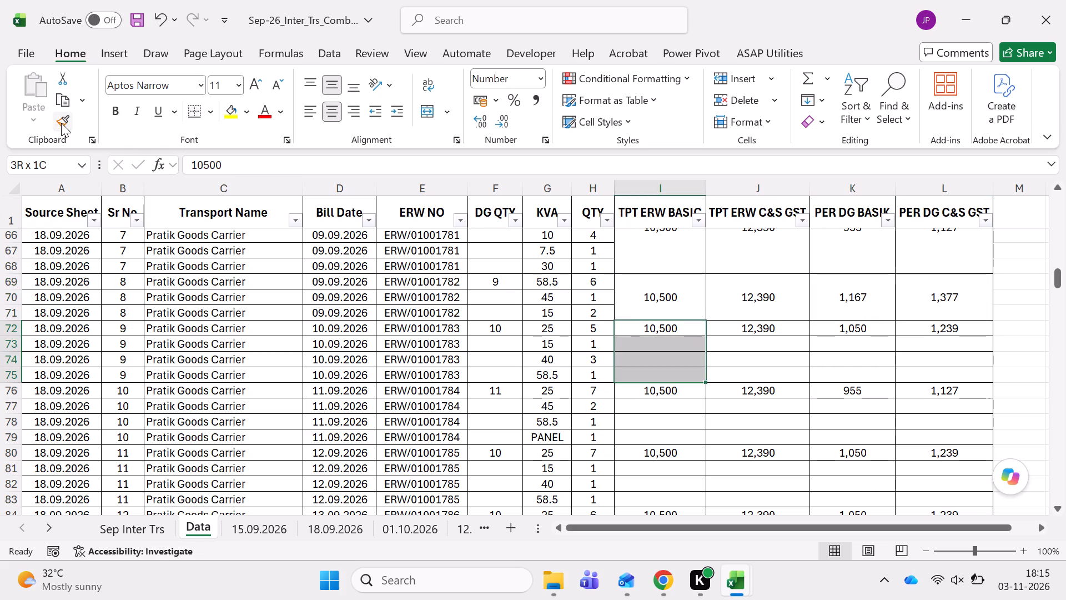
key("alt+h")
key("m")
key("Return")
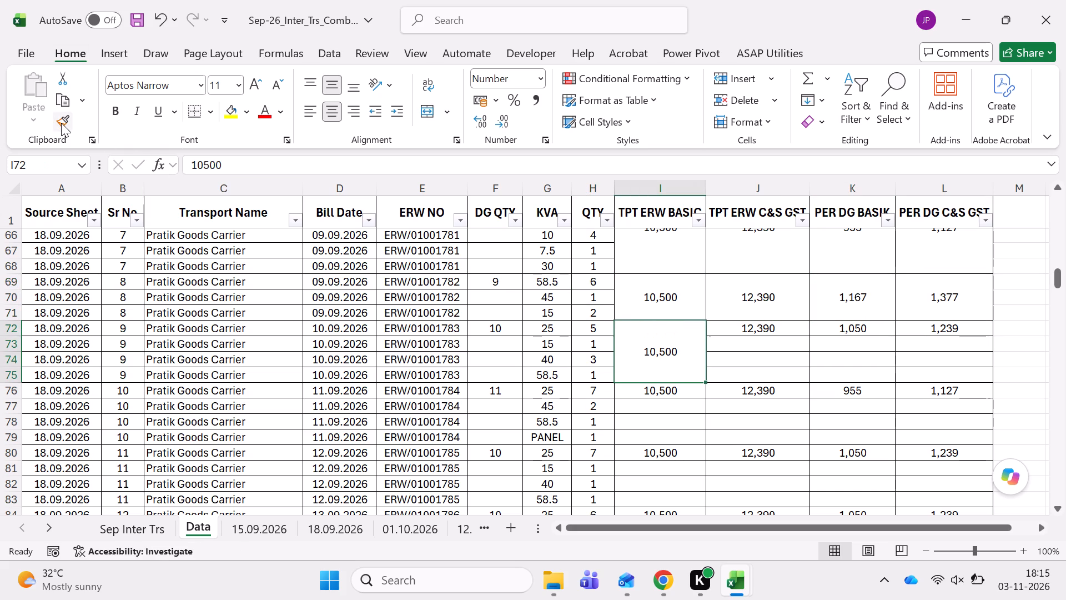
Use Format Painter to copy I72's four-row merge across to columns J, K and L for Pratik Goods Carrier's Sr No 9.
left_click(61, 123)
key("Right")
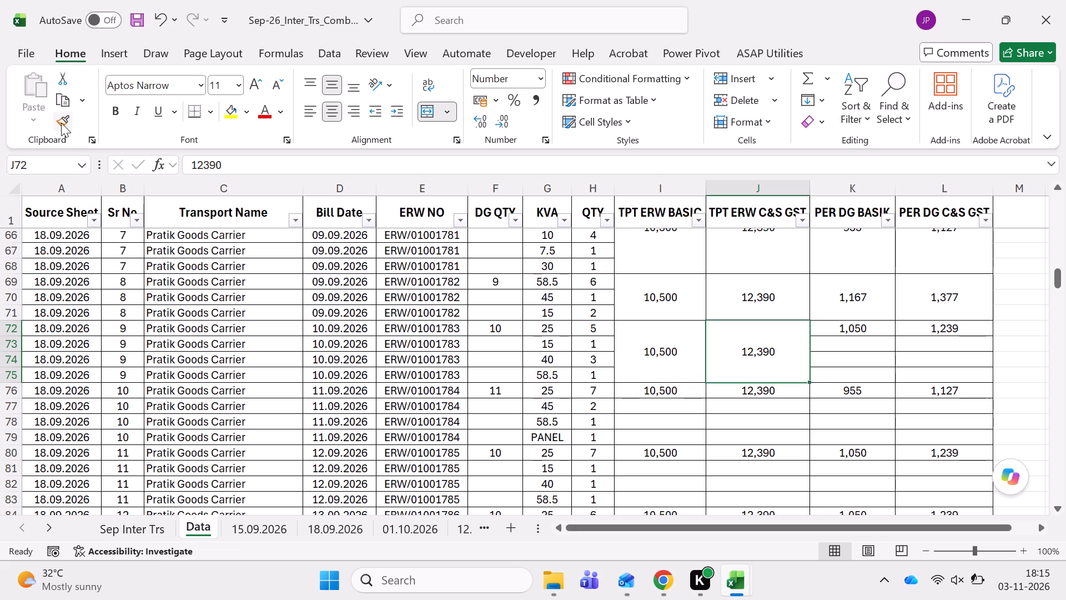
left_click(61, 123)
key("Right")
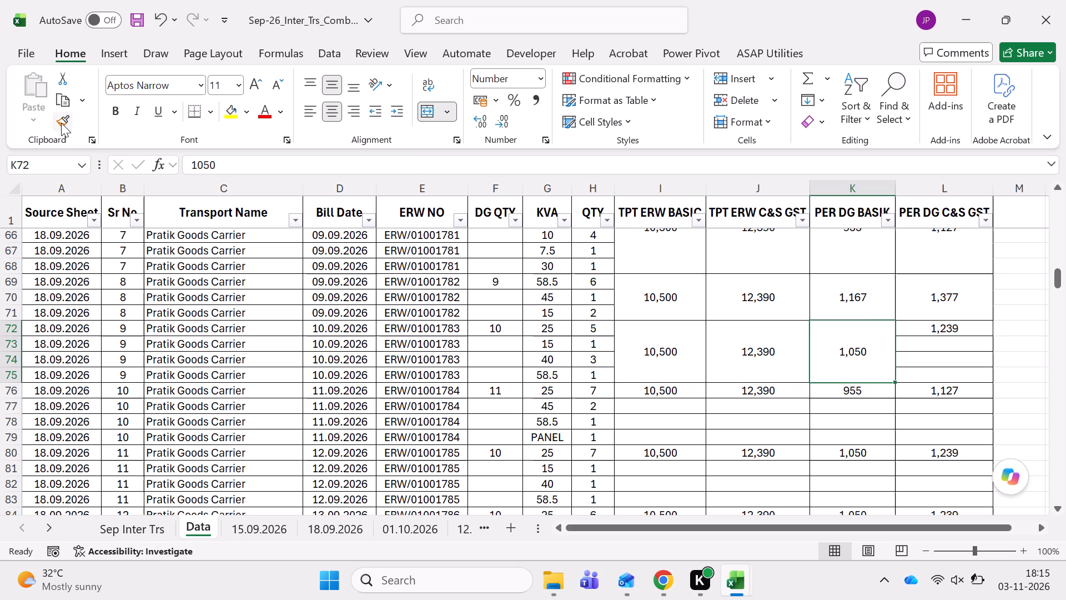
left_click(61, 123)
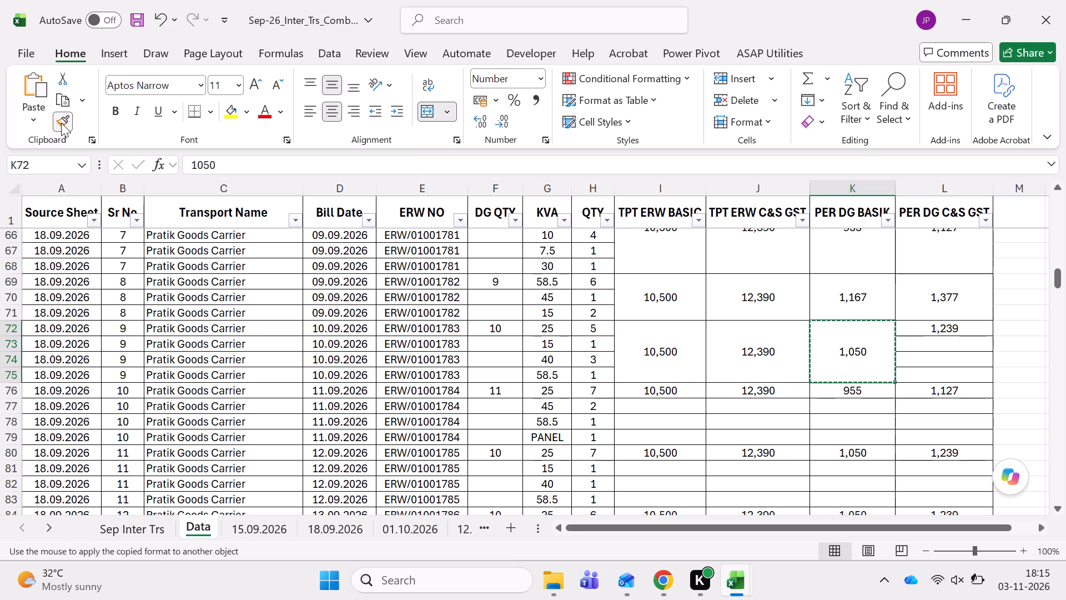
key("Right")
Merge and center the four TPT ERW BASIC cells I76:I79 for Pratik Goods Carrier's Sr No 10.
key("Left")
key("Left")
key("Left")
key("Down")
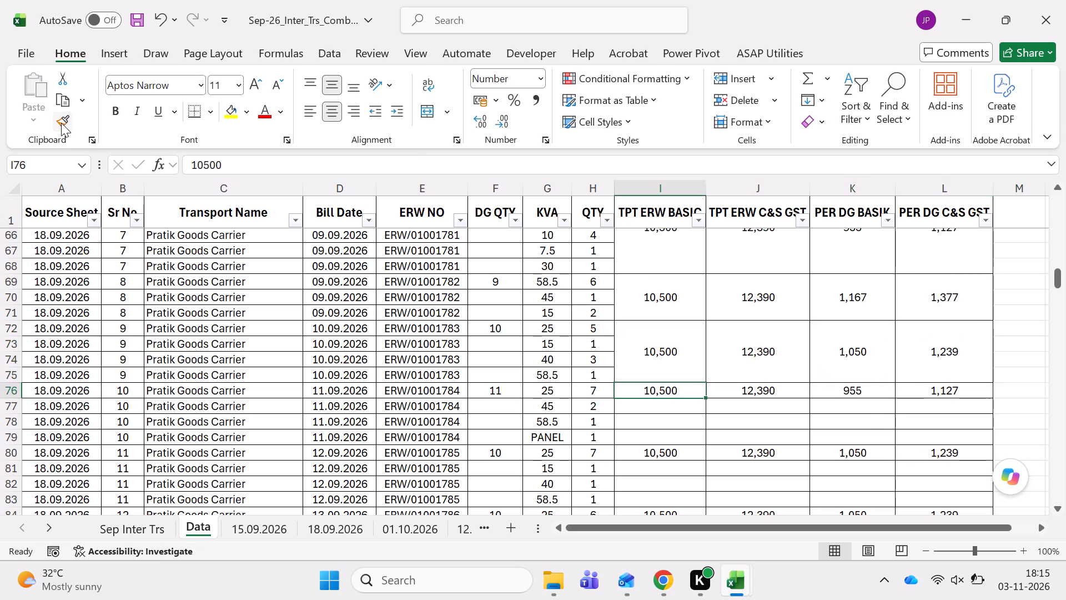
key("shift+Down")
key("shift+Down")
key("shift+Down")
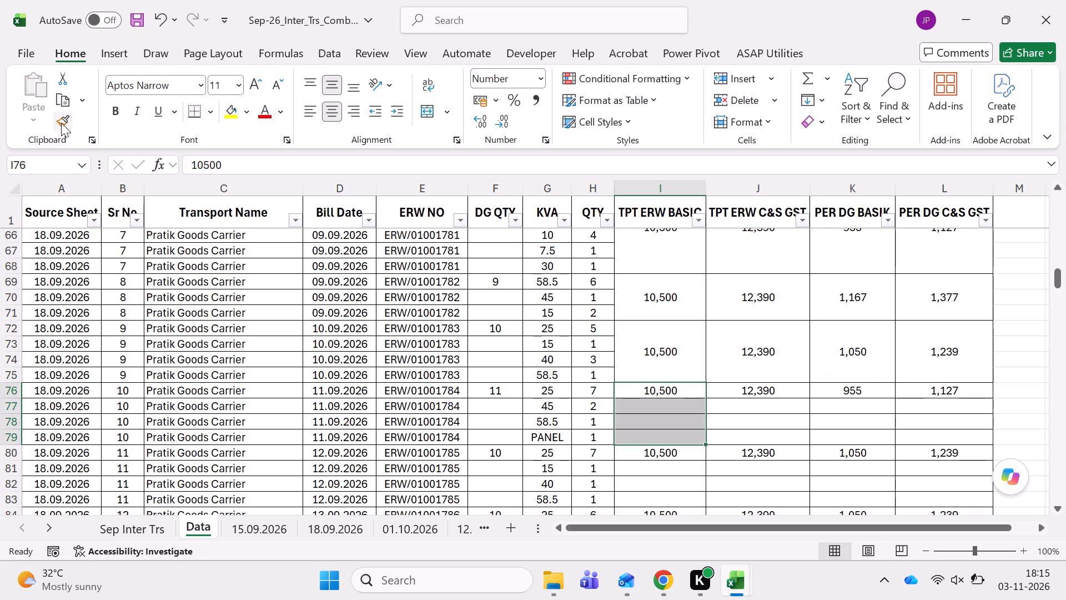
key("alt+h")
key("m")
key("Return")
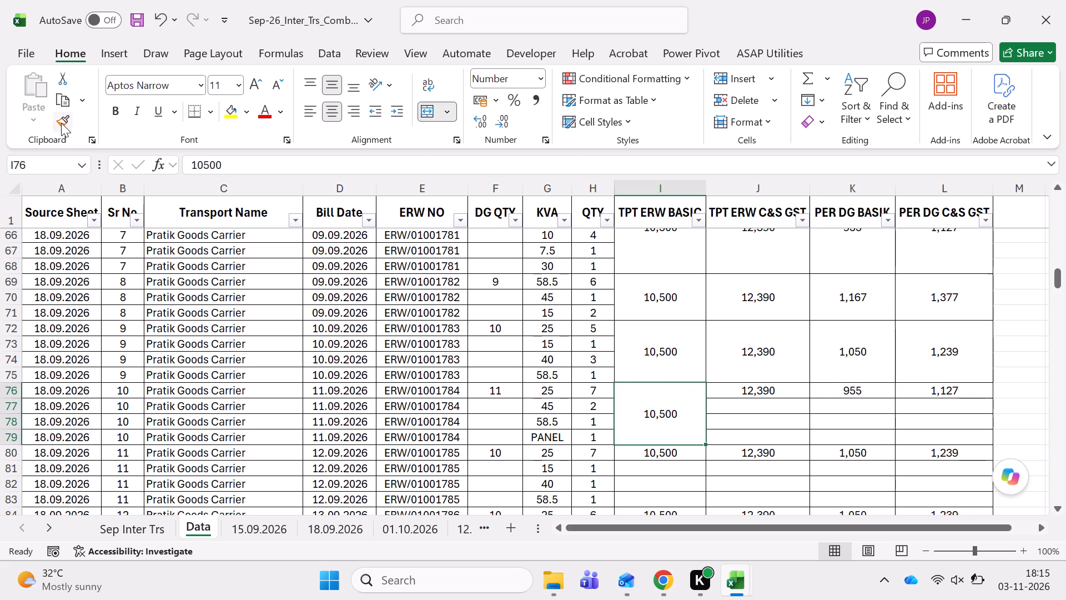
Use Format Painter to copy I76's four-row merge across to columns J, K and L for Pratik Goods Carrier's Sr No 10.
left_click(61, 123)
key("Right")
left_click(61, 123)
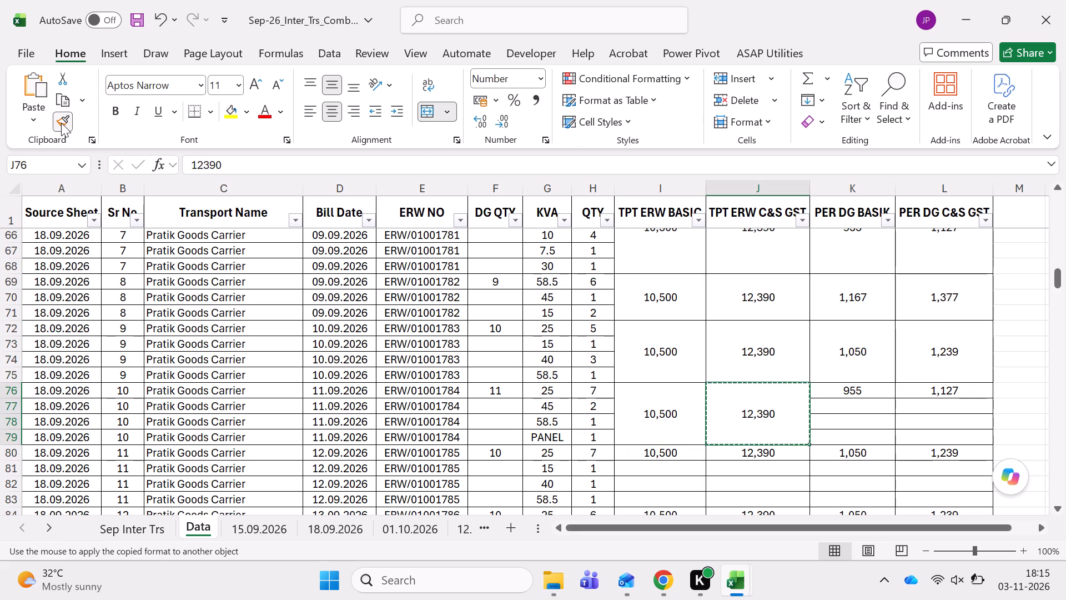
key("Right")
left_click(61, 123)
key("Right")
Merge and center the four TPT ERW BASIC cells I80:I83 for Pratik Goods Carrier's Sr No 11.
key("Left")
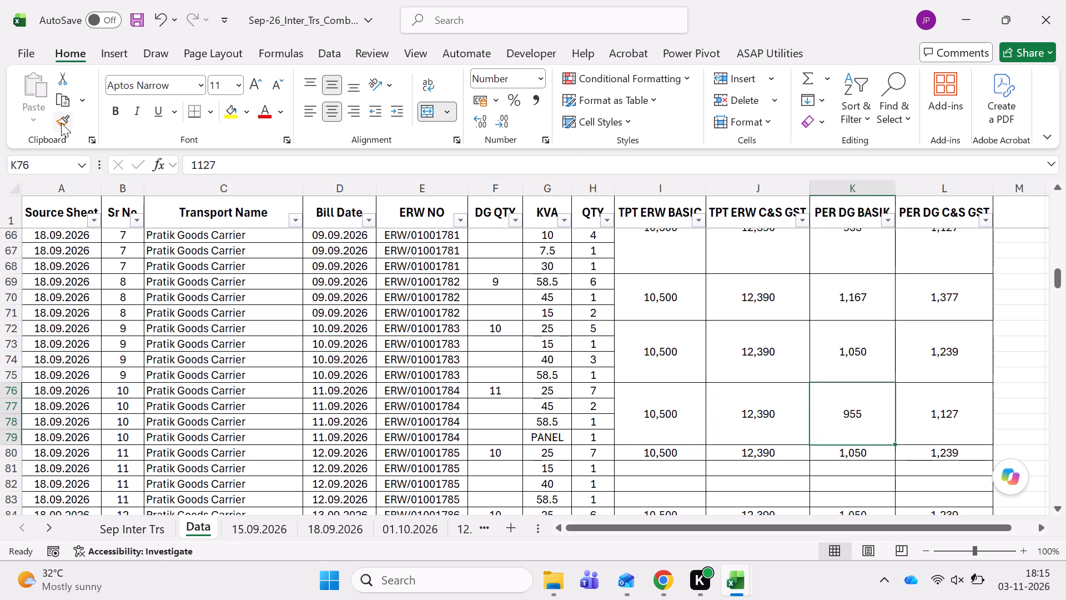
key("Left")
key("Left")
key("Left")
key("Down")
key("Down")
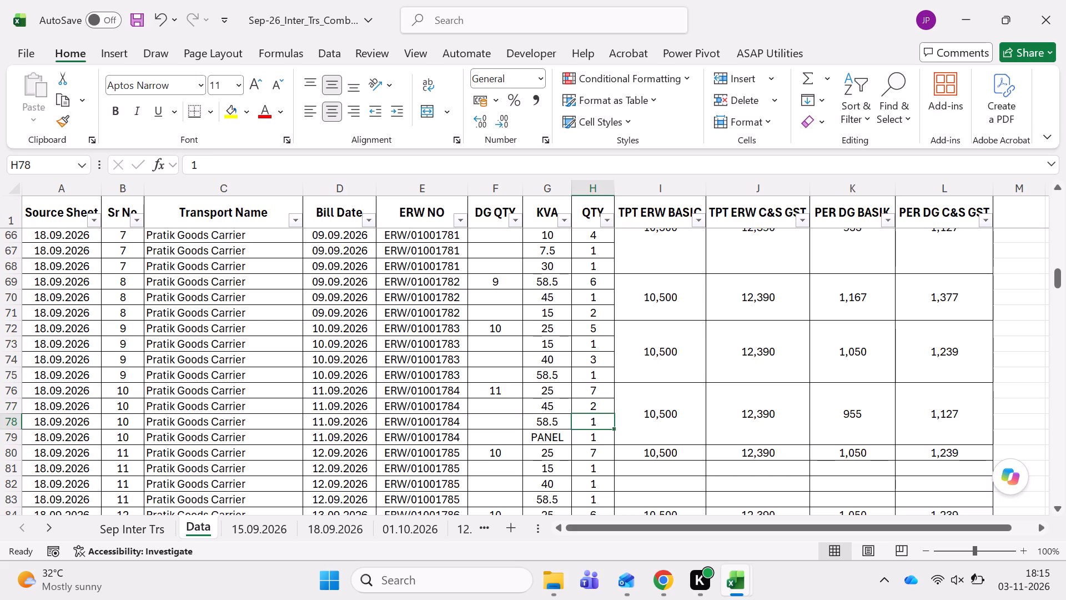
scroll(620, 392, "down", 2)
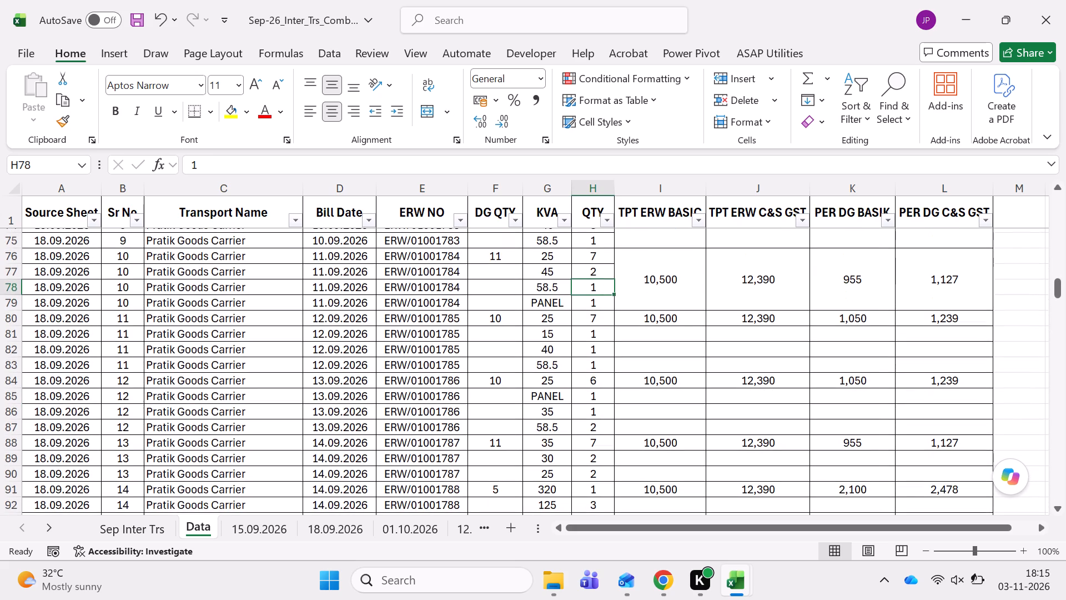
left_click(633, 320)
key("shift+Down")
key("shift+Down")
key("shift+Down")
key("alt+h")
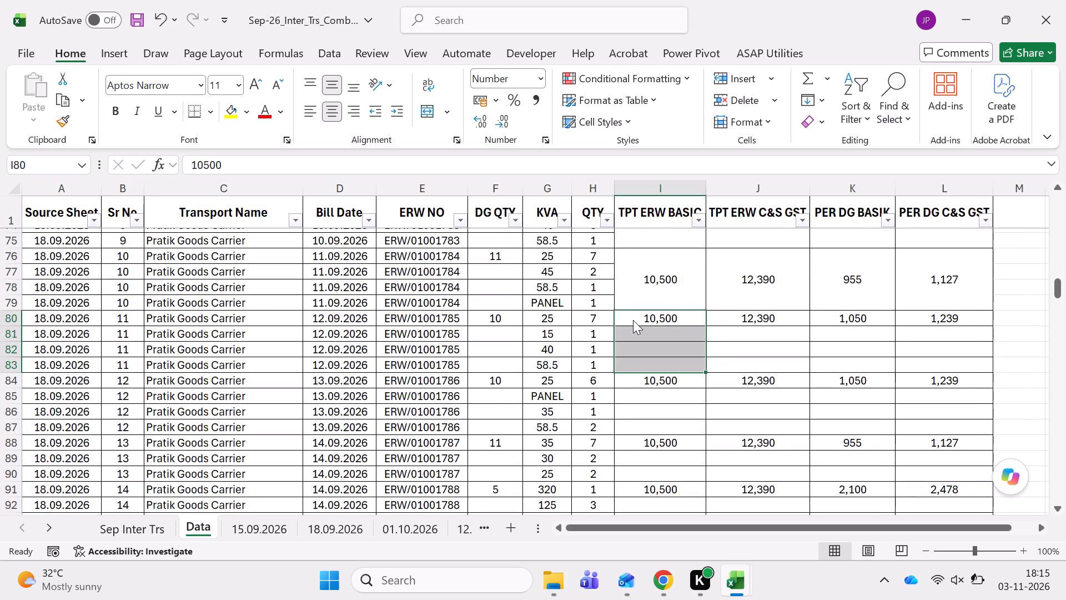
key("Return")
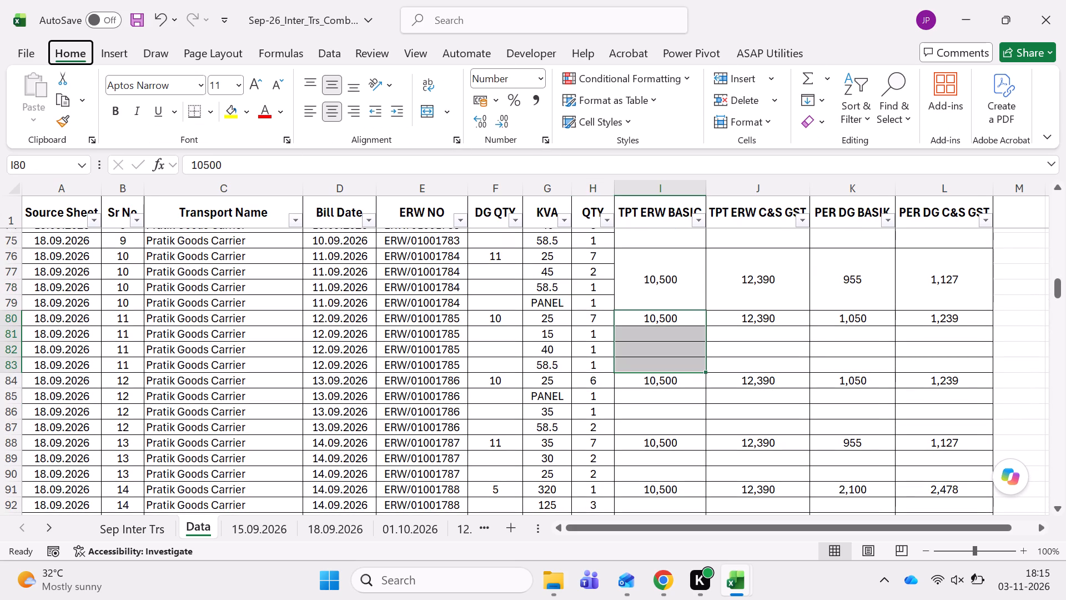
key("alt+h")
key("m")
key("Return")
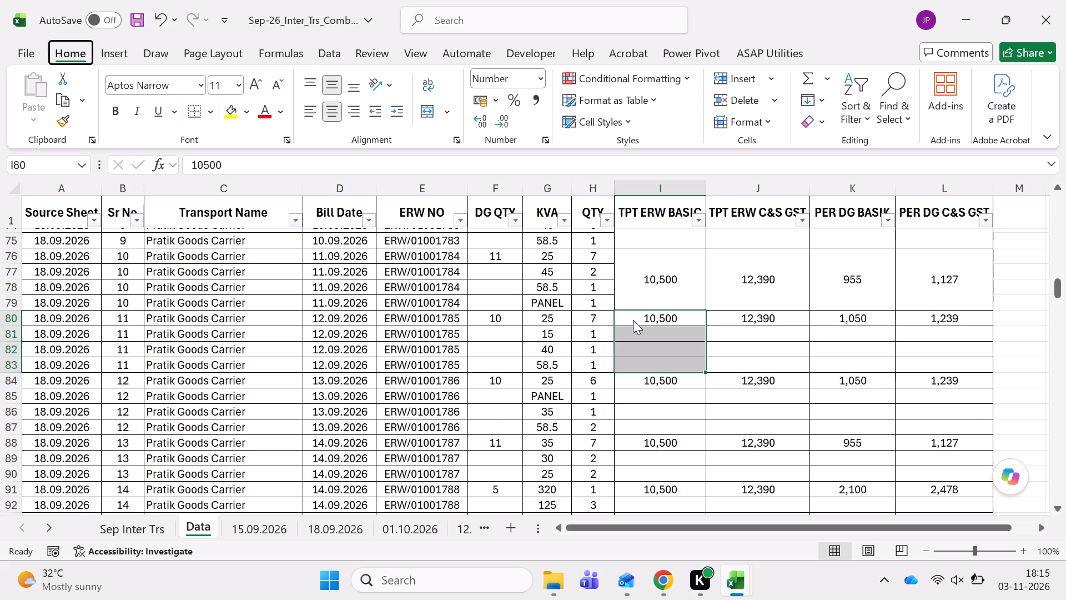
Use Format Painter to copy I80's four-row merge across to columns J, K and L for Pratik Goods Carrier's Sr No 11.
left_click(62, 126)
key("Right")
left_click(62, 125)
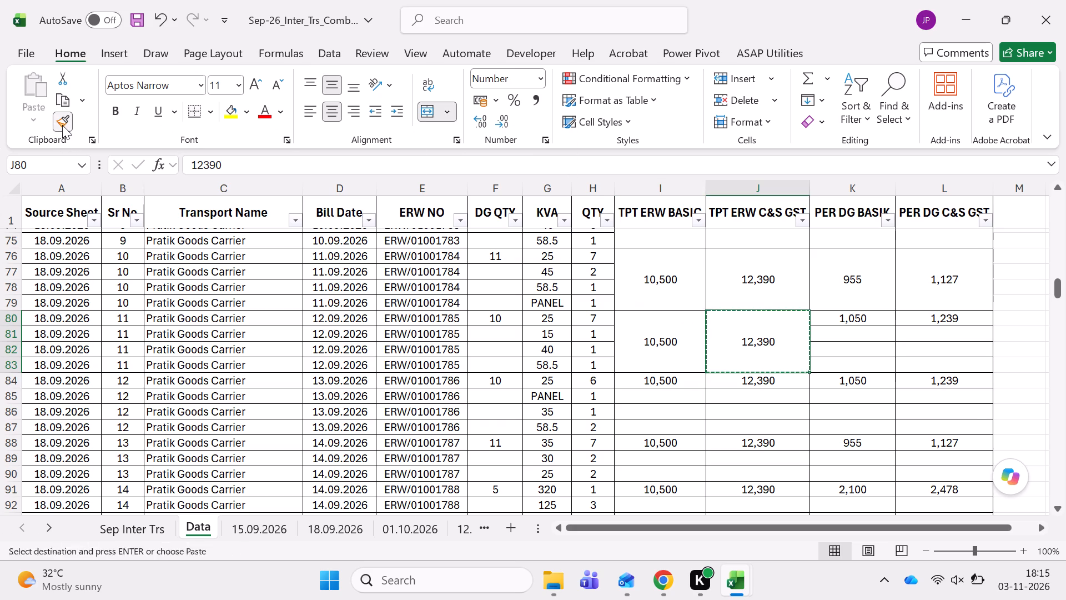
key("Right")
left_click(62, 125)
key("Right")
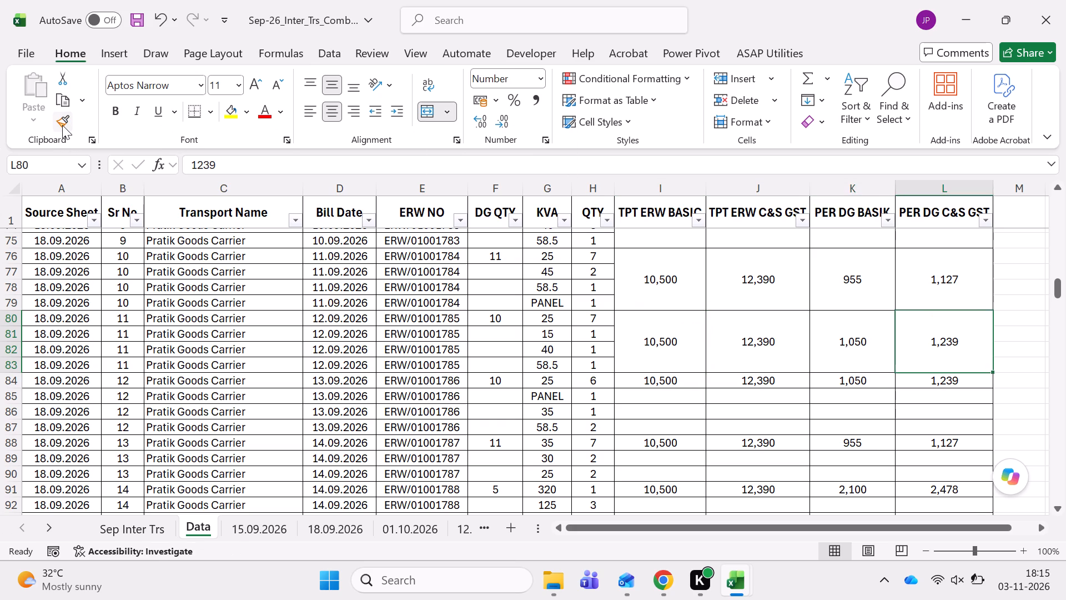
Merge and center the four TPT ERW BASIC cells I84:I87 for Pratik Goods Carrier's Sr No 12.
key("Left")
key("Left")
key("Left")
key("Down")
key("shift+Down")
key("shift+Down")
key("shift+Down")
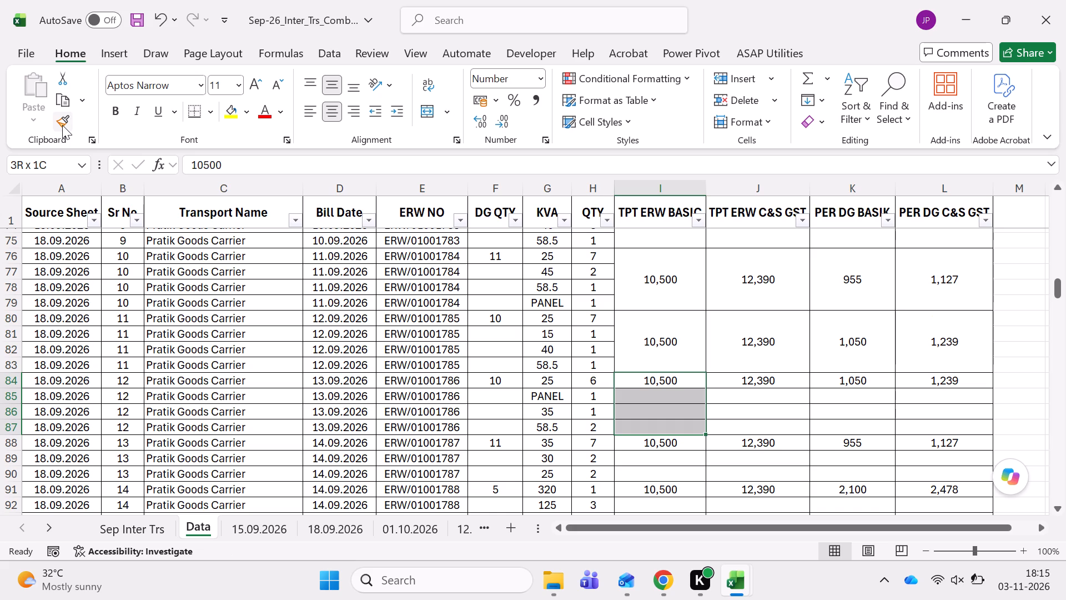
key("alt+h")
key("m")
key("Return")
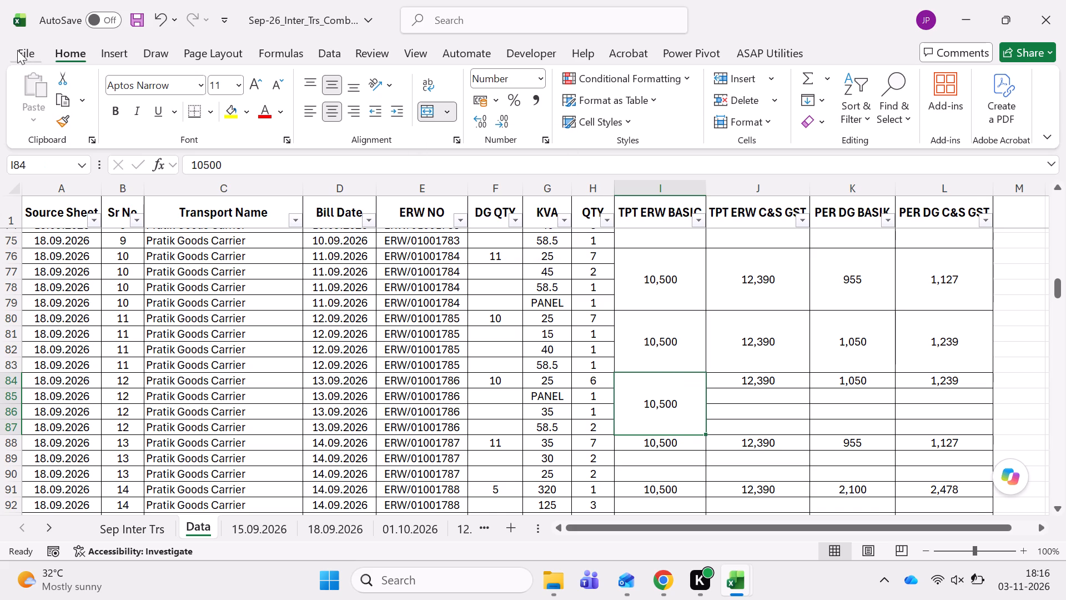
Use Format Painter to copy I84's four-row merge across to columns J, K and L for Pratik Goods Carrier's Sr No 12.
left_click(67, 127)
key("Right")
left_click(67, 127)
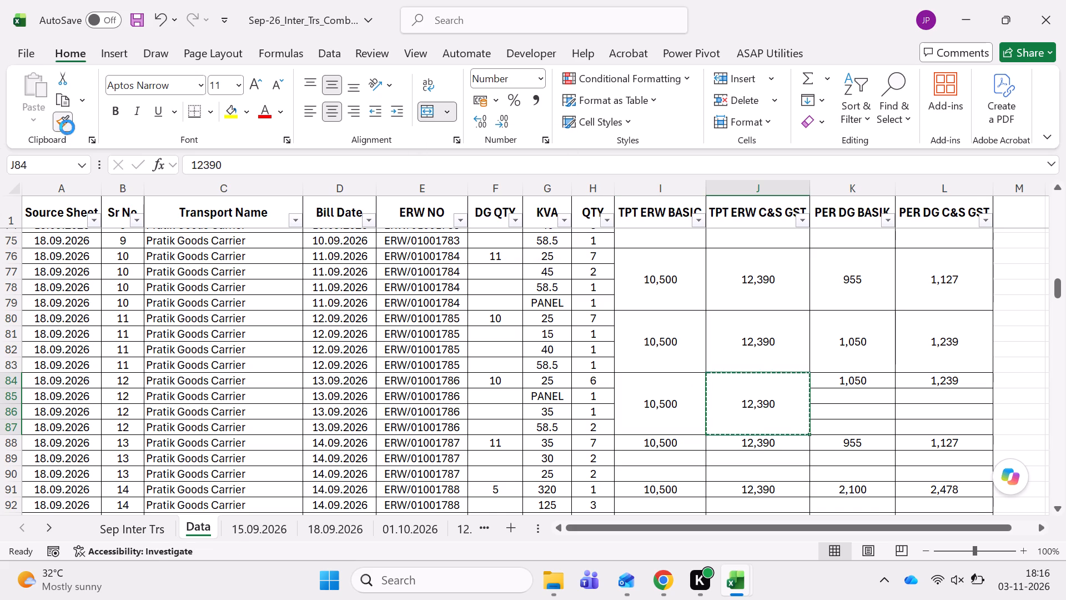
key("Right")
left_click(67, 127)
key("Right")
key("Left")
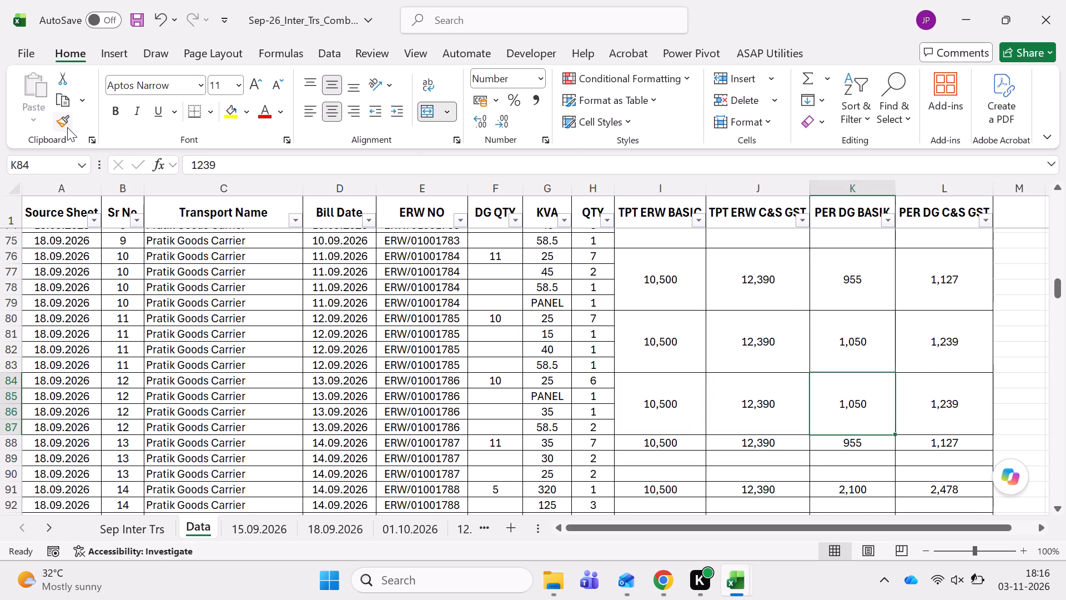
Merge and center the three TPT ERW BASIC cells I88:I90 for Pratik Goods Carrier's Sr No 13.
key("Left")
key("Left")
key("Down")
key("shift+Down")
key("shift+Down")
key("alt+h")
key("m")
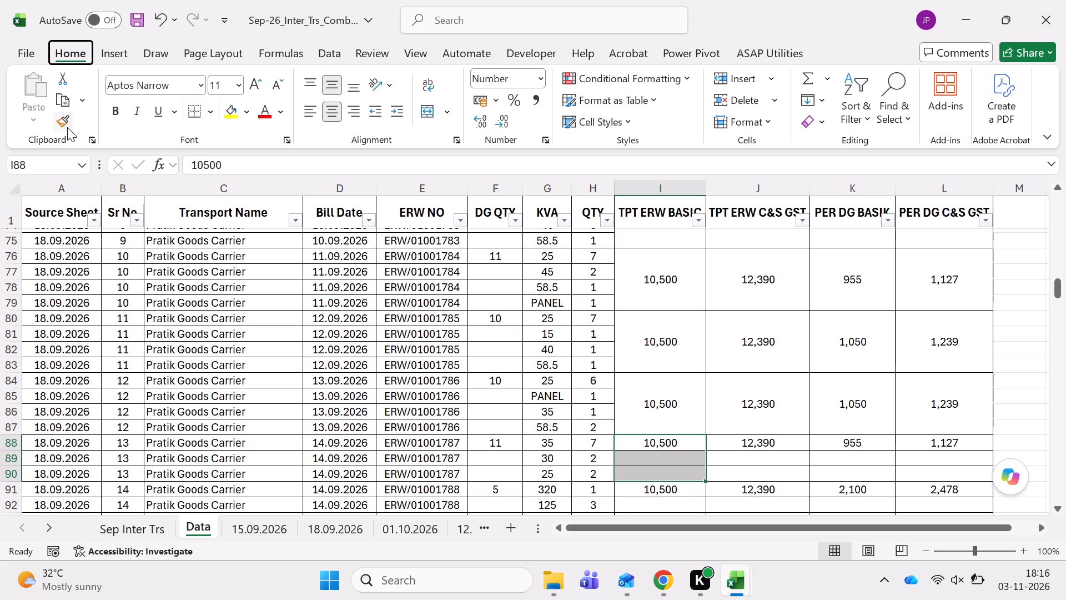
key("Return")
Use Format Painter to copy I88's three-row merge across to columns J, K and L for Pratik Goods Carrier's Sr No 13.
left_click(61, 119)
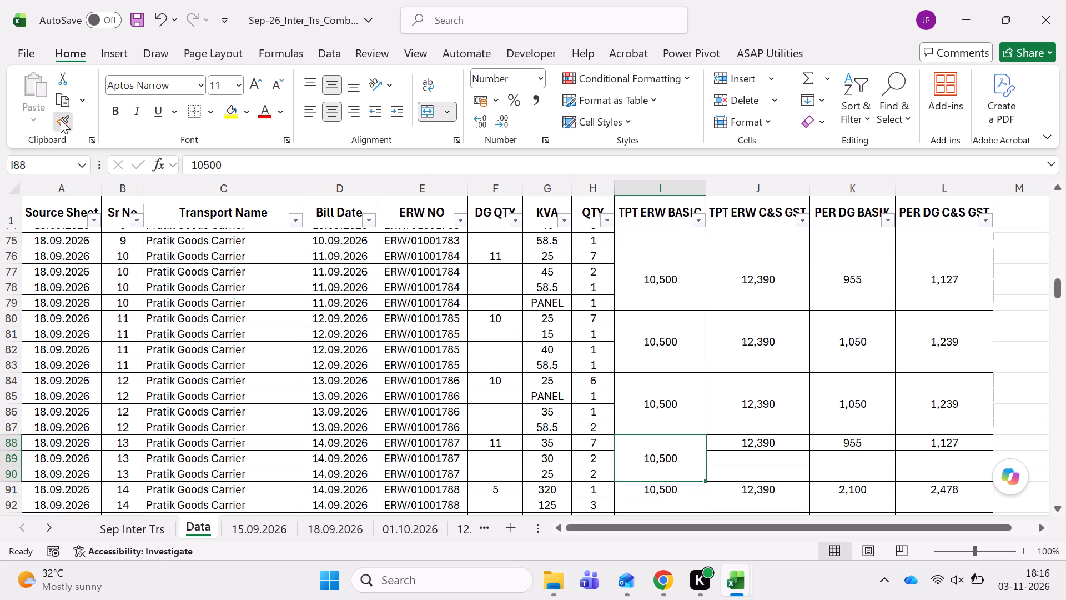
key("Right")
left_click(61, 119)
key("Right")
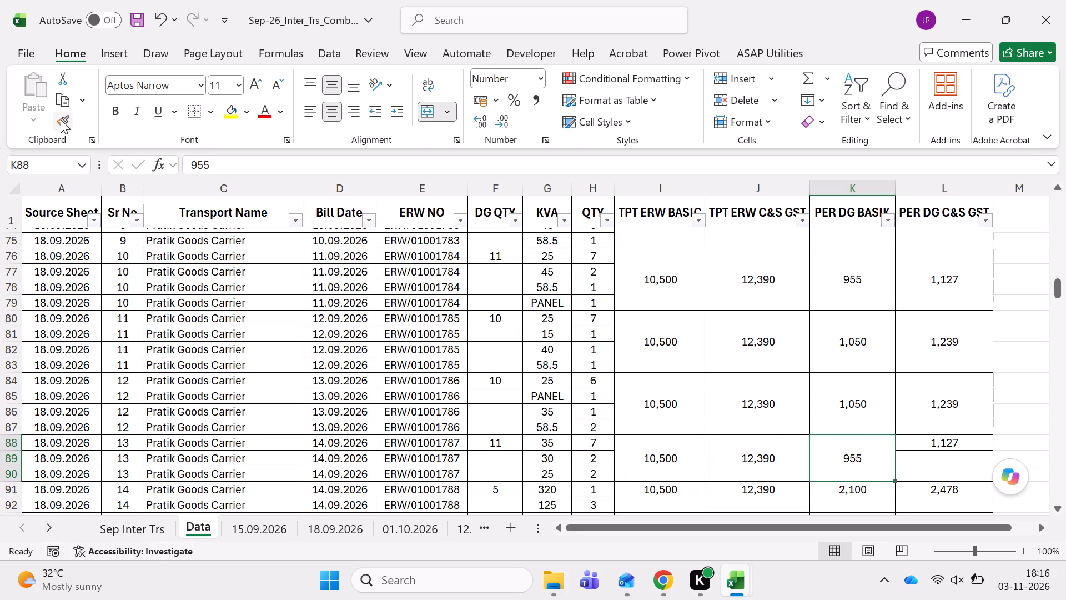
left_click(61, 119)
key("Right")
Merge and center the three TPT ERW BASIC cells I91:I93 for Pratik Goods Carrier's Sr No 14.
key("Left")
key("Left")
key("Left")
key("Down")
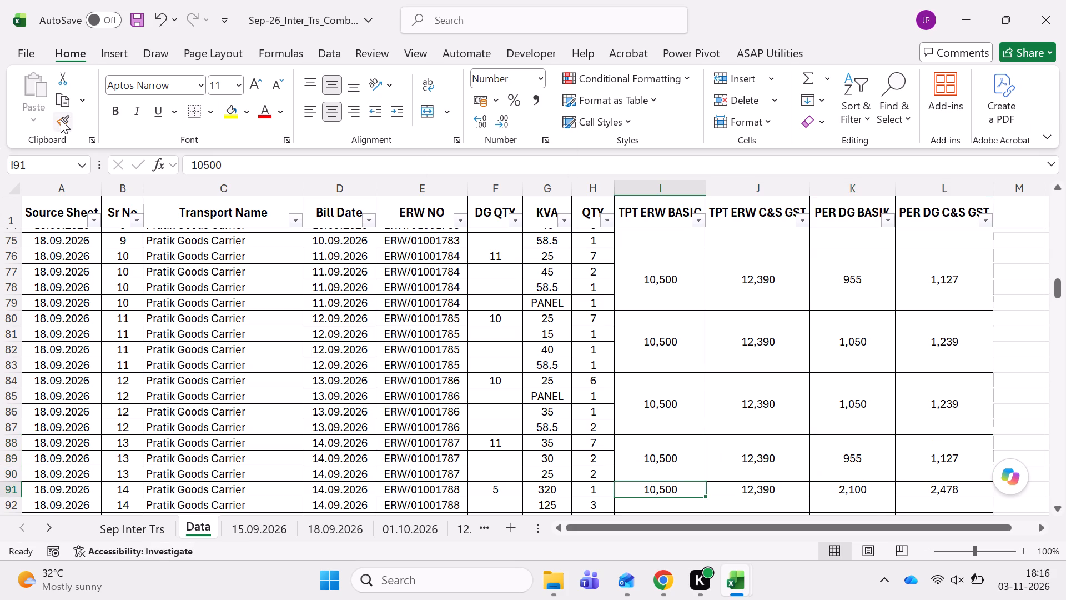
key("shift+Down")
key("shift+Down")
key("shift+Down")
key("shift+Down")
key("shift+Up")
key("shift+Up")
key("alt+h")
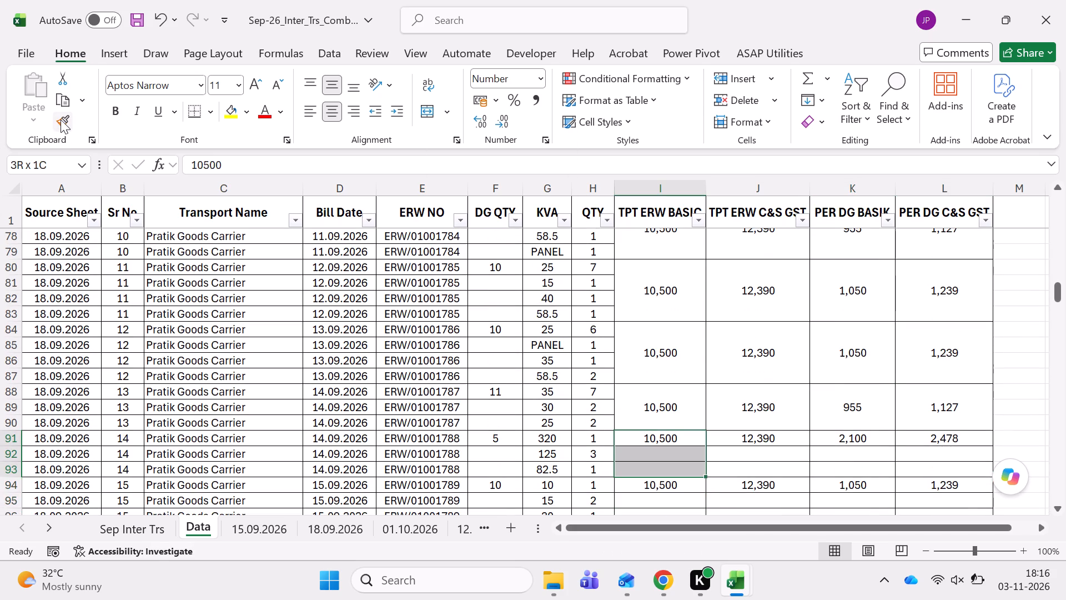
key("m")
key("Return")
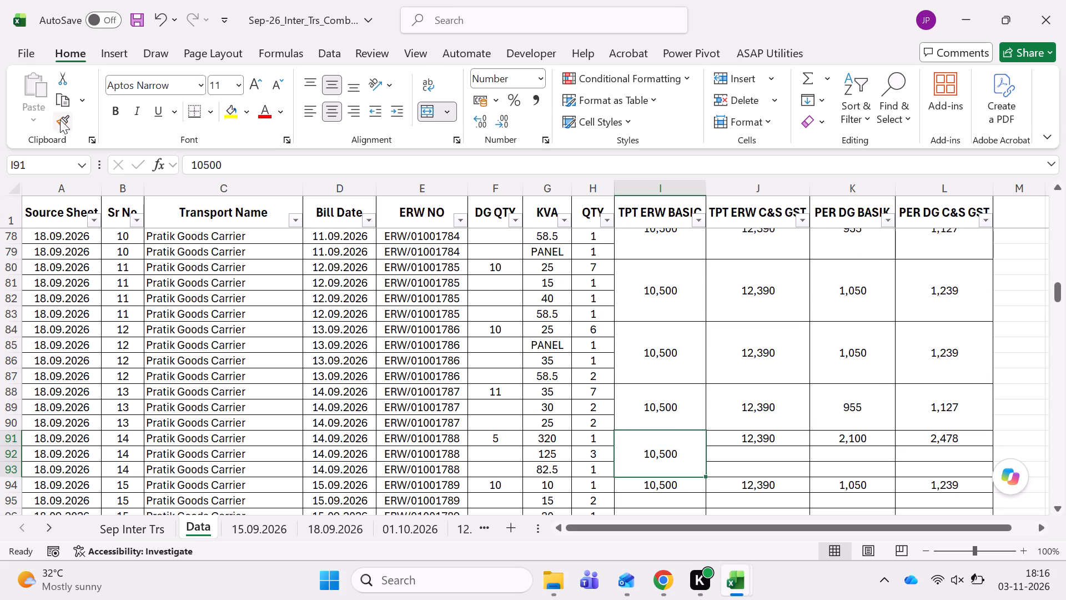
Use Format Painter to copy I91's three-row merge across to columns J, K and L for Pratik Goods Carrier's Sr No 14.
left_click(60, 119)
key("Right")
left_click(60, 119)
key("Right")
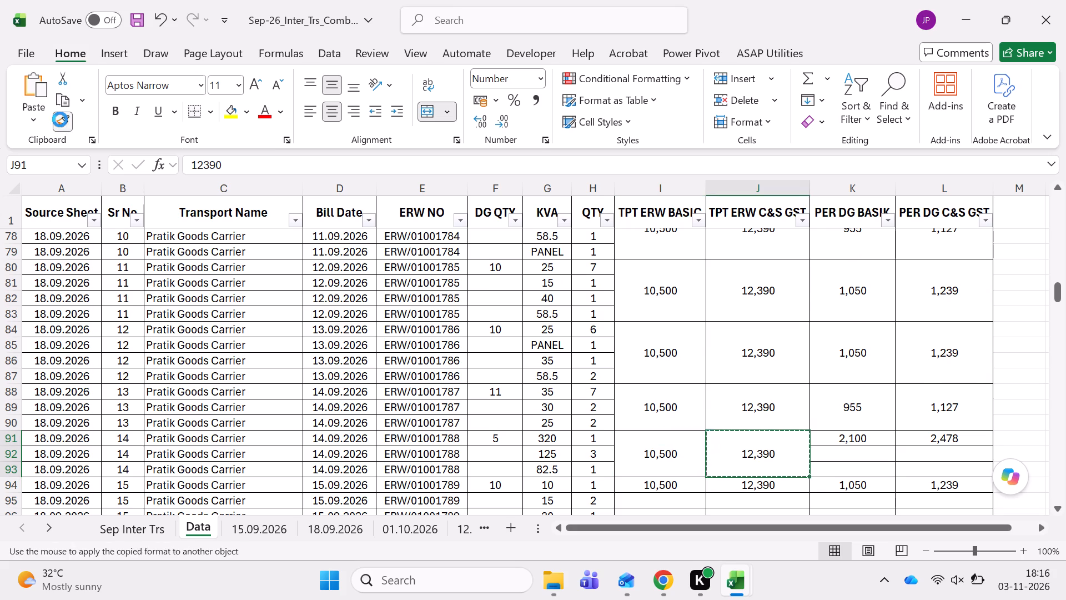
left_click(60, 119)
key("Right")
Merge and center the five TPT ERW BASIC cells I94:I98 for Pratik Goods Carrier's Sr No 15.
key("Left")
key("Left")
key("Left")
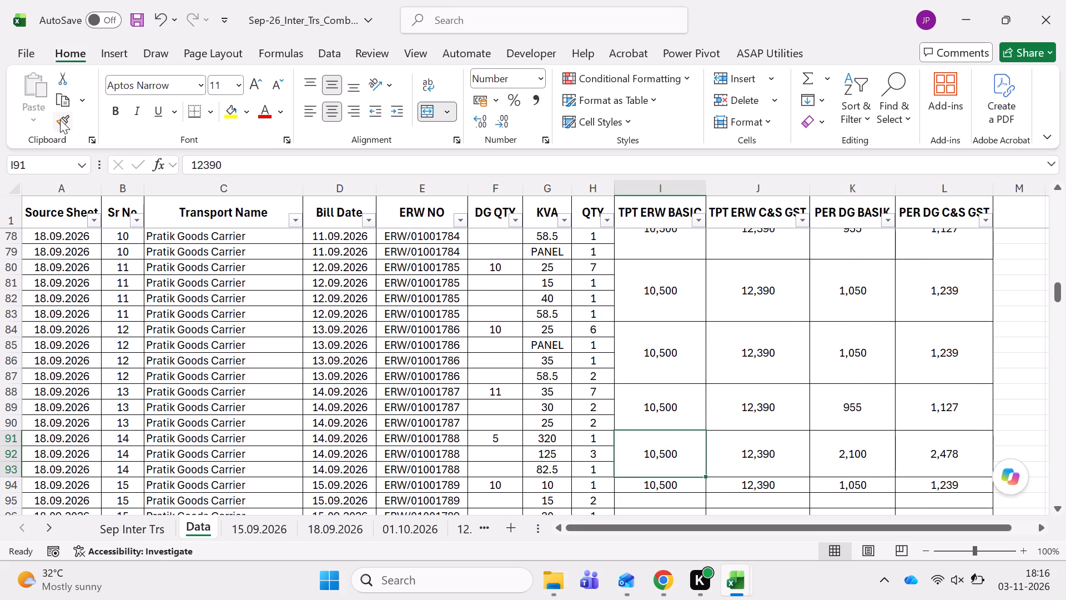
key("Down")
key("shift+Down")
key("shift+Down")
key("shift+Down")
key("shift+Down")
key("shift+Down")
key("shift+Down")
key("shift+Down")
key("shift+Up")
key("shift+Up")
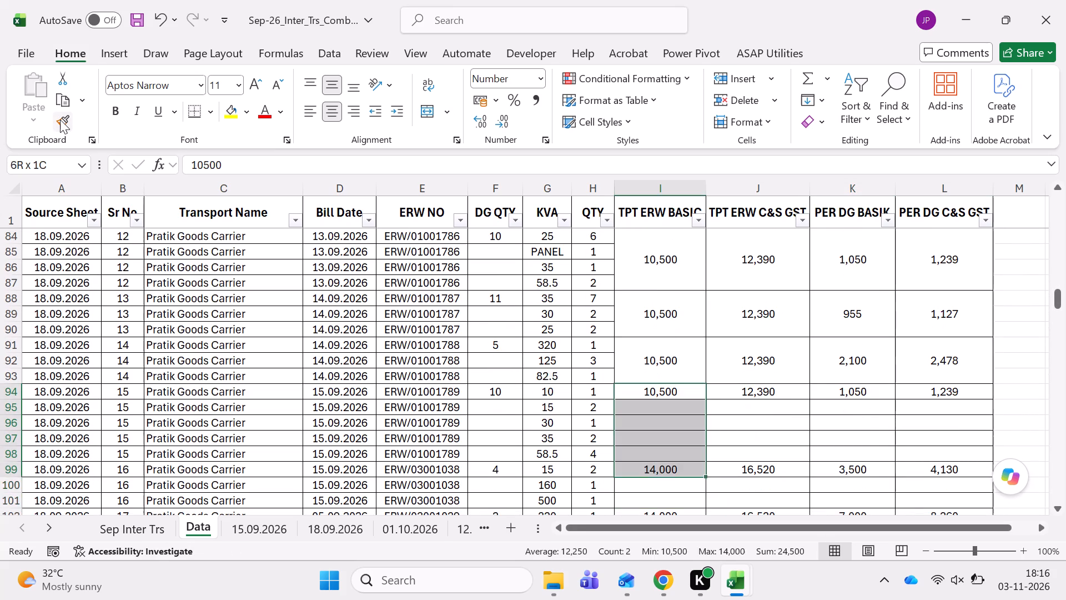
key("shift+Up")
key("alt+h")
key("m")
key("Return")
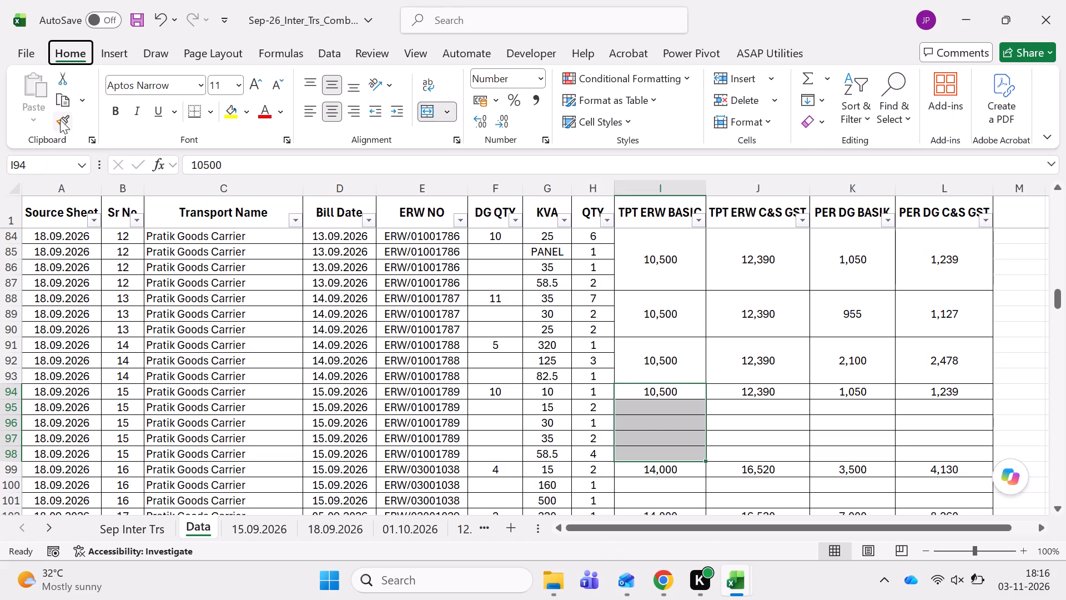
Use Format Painter to copy I94's five-row merge across to columns J, K and L for Pratik Goods Carrier's Sr No 15.
left_click(61, 123)
key("Right")
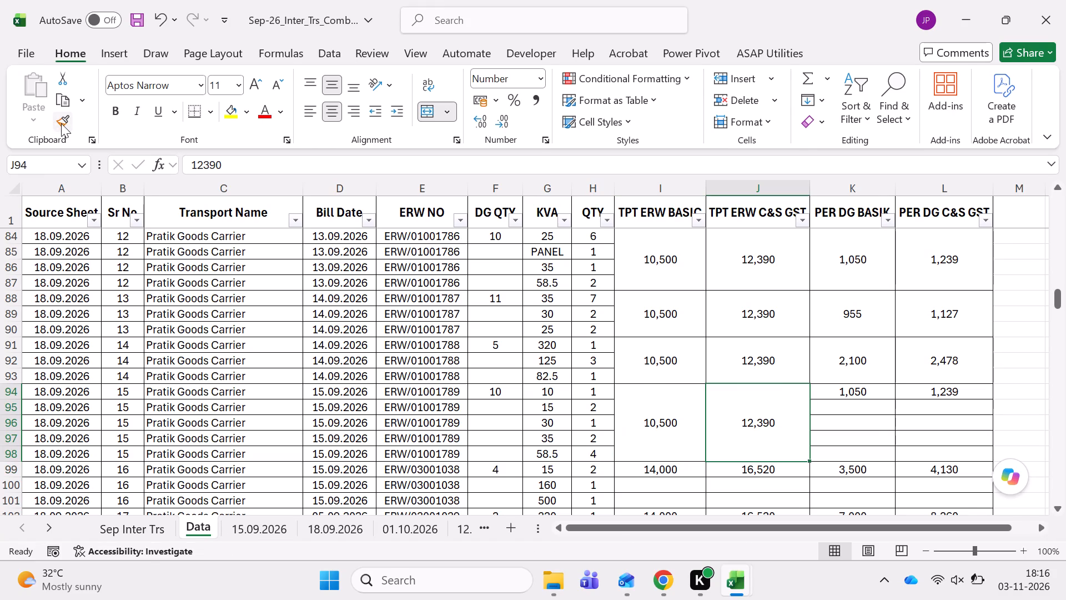
left_click(61, 123)
key("Right")
left_click(61, 123)
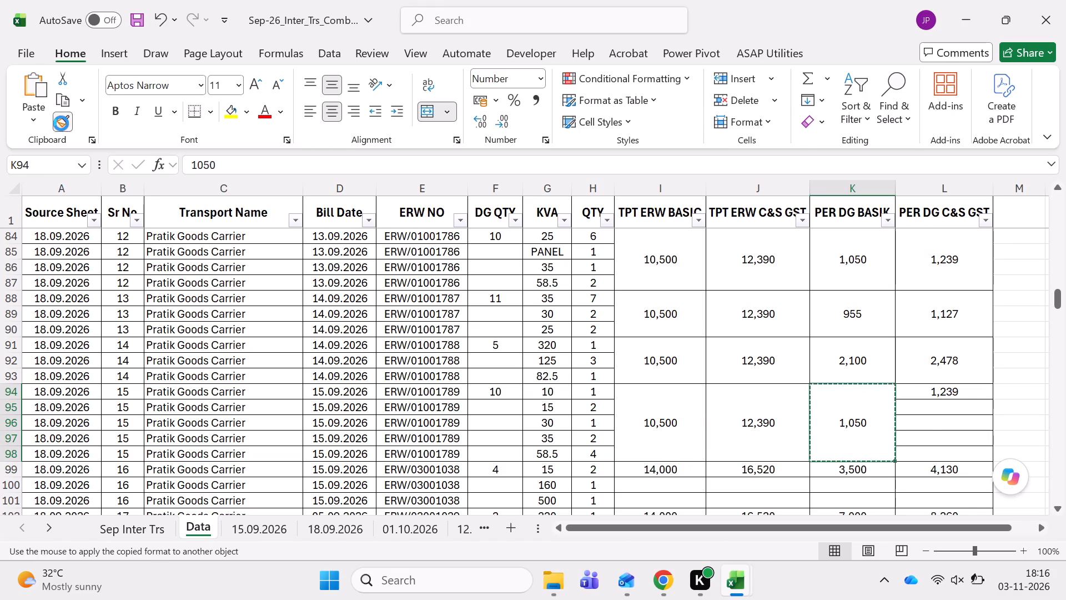
key("Right")
Merge and center the three TPT ERW BASIC cells I99:I101 for Pratik Goods Carrier's Sr No 16.
key("Left")
key("Left")
key("Left")
key("Down")
key("shift+Down")
key("shift+Down")
key("alt+h")
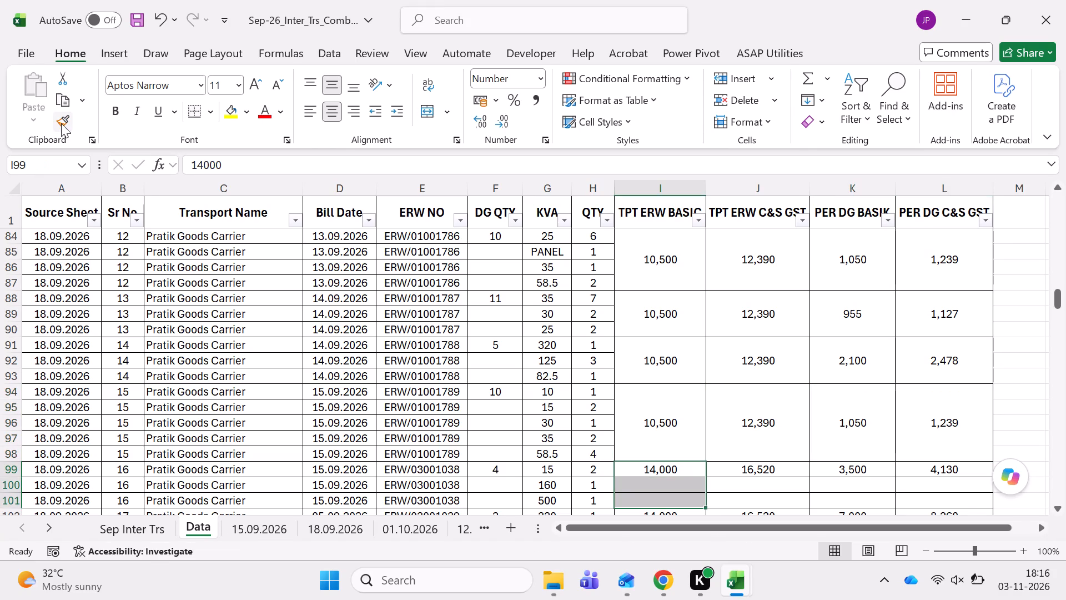
key("m")
key("Return")
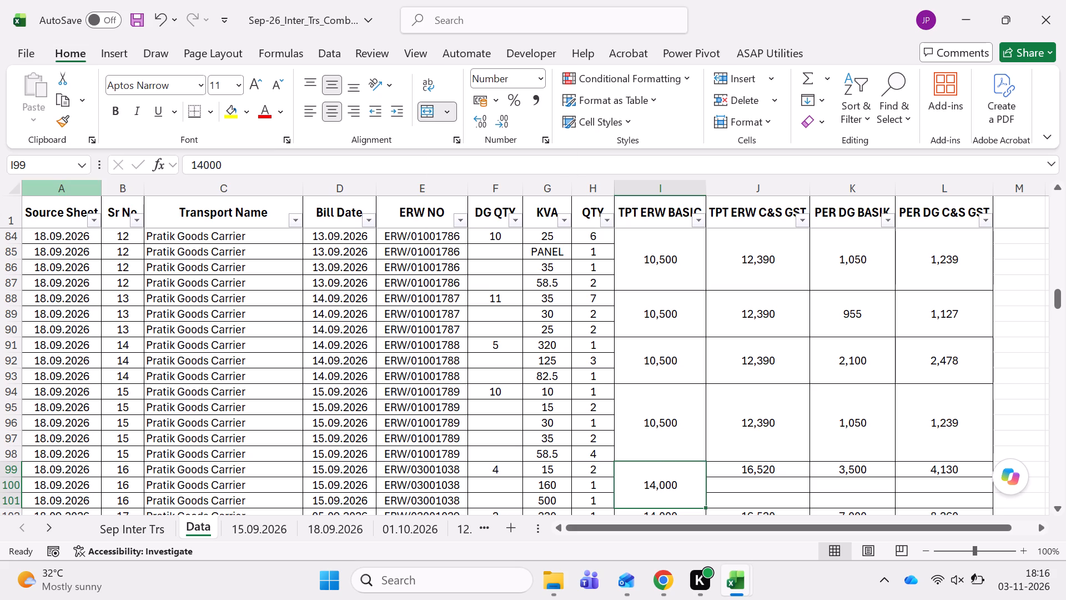
Use Format Painter to copy I99's three-row merge across to columns J, K and L for Pratik Goods Carrier's Sr No 16.
scroll(79, 241, "down", 1)
left_click(68, 126)
key("Right")
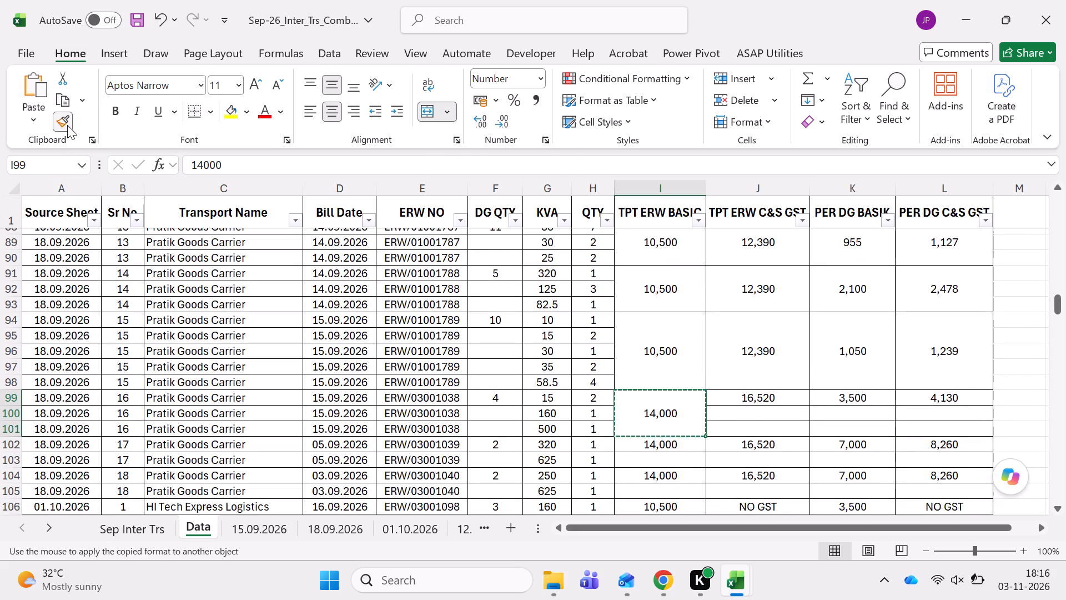
left_click(67, 125)
key("Right")
left_click(67, 125)
key("Right")
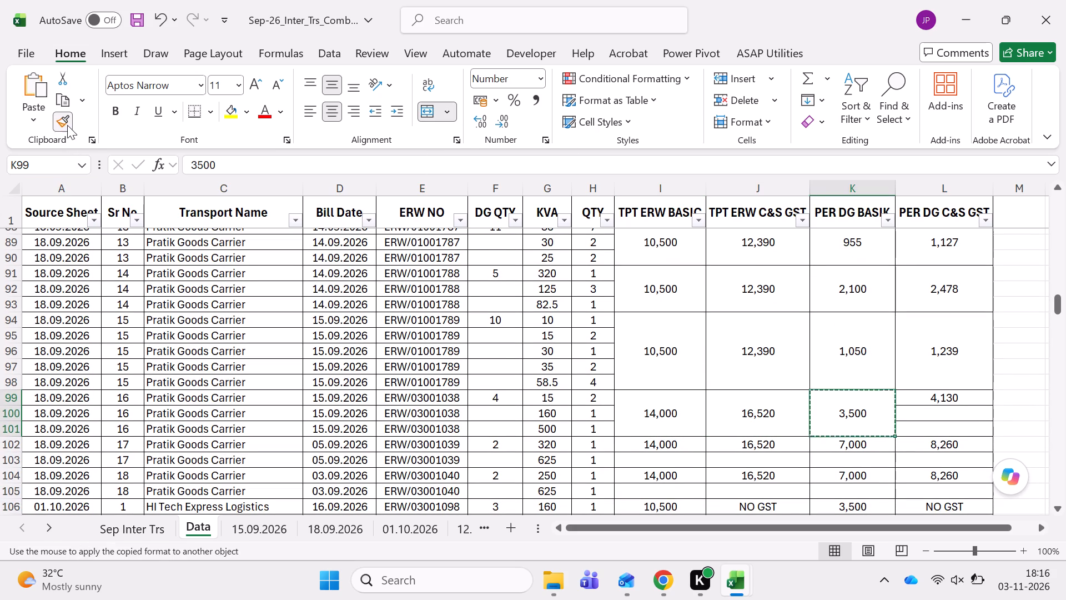
Merge and center the two TPT ERW BASIC cells I102:I103 for Pratik Goods Carrier's Sr No 17.
key("Left")
key("Left")
key("Down")
key("Down")
key("Left")
key("Up")
key("shift+Down")
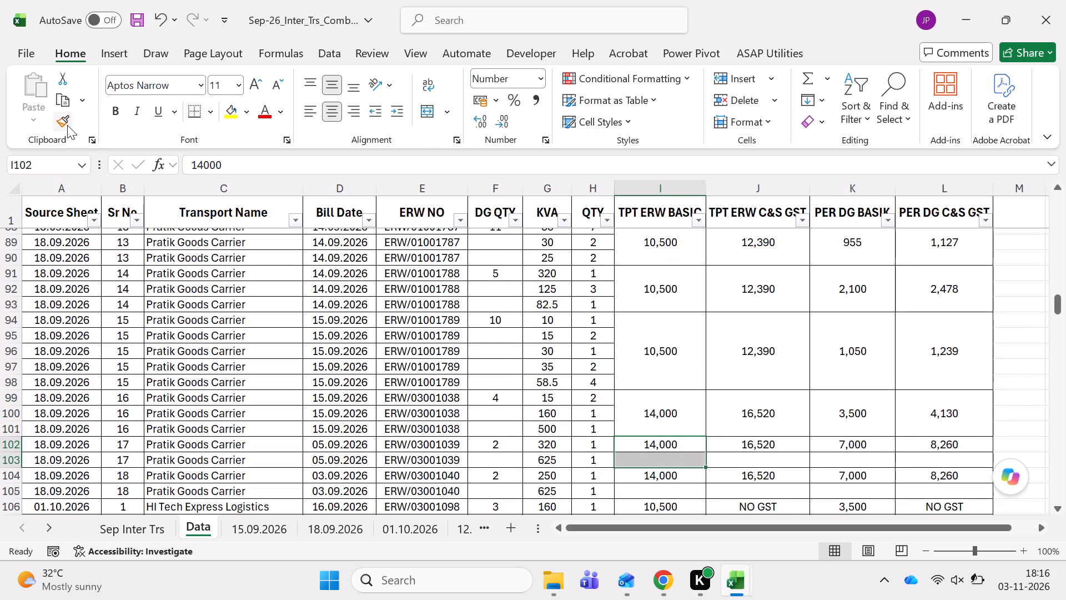
key("alt+h")
key("m")
key("Return")
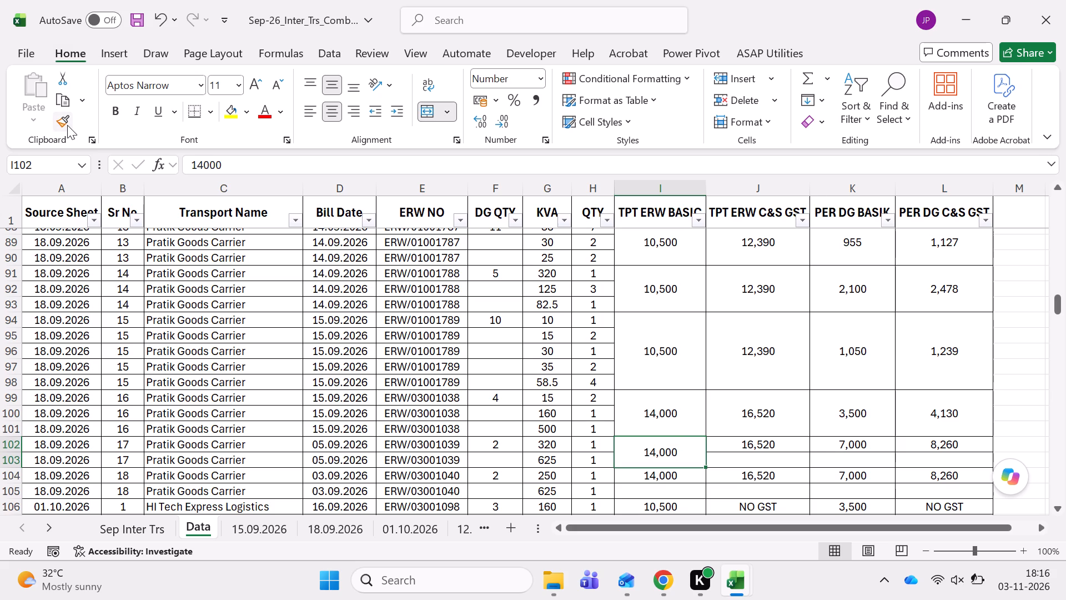
Use Format Painter to copy I102's two-row merge across to columns J, K and L for Pratik Goods Carrier's Sr No 17.
left_click(67, 125)
key("Right")
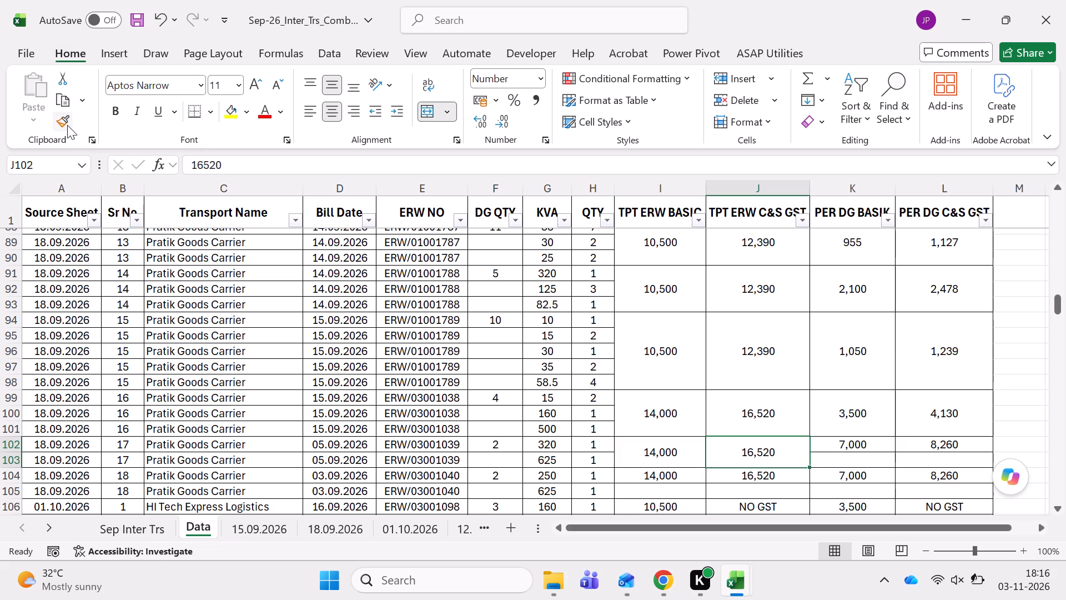
left_click(67, 125)
key("Right")
left_click(67, 125)
key("Right")
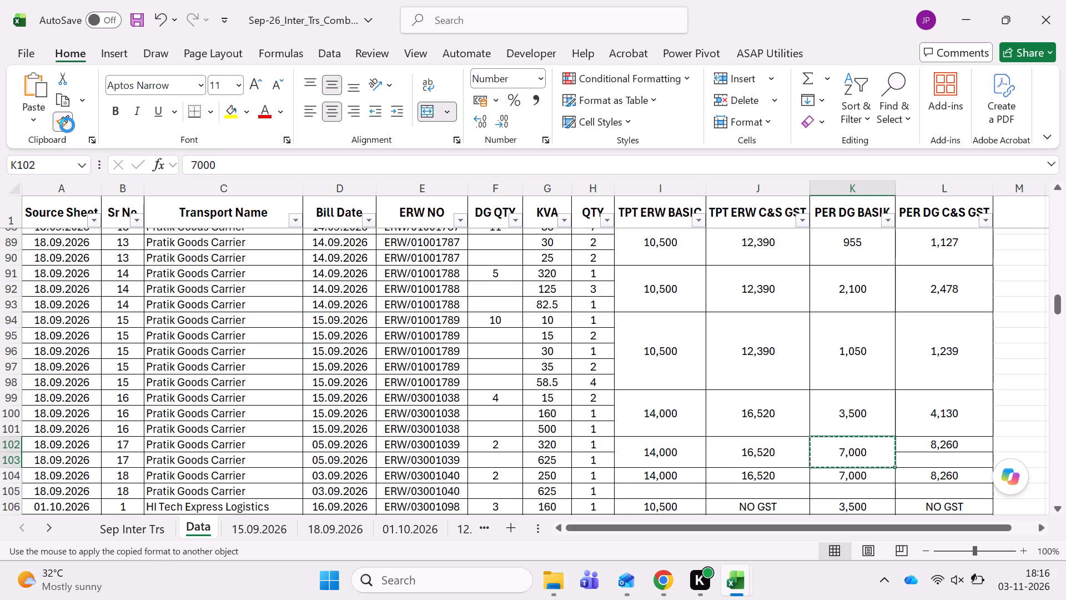
Merge and center the two TPT ERW BASIC cells I104:I105 for Pratik Goods Carrier's Sr No 18.
key("Left")
key("Left")
key("Down")
key("Left")
key("shift+Down")
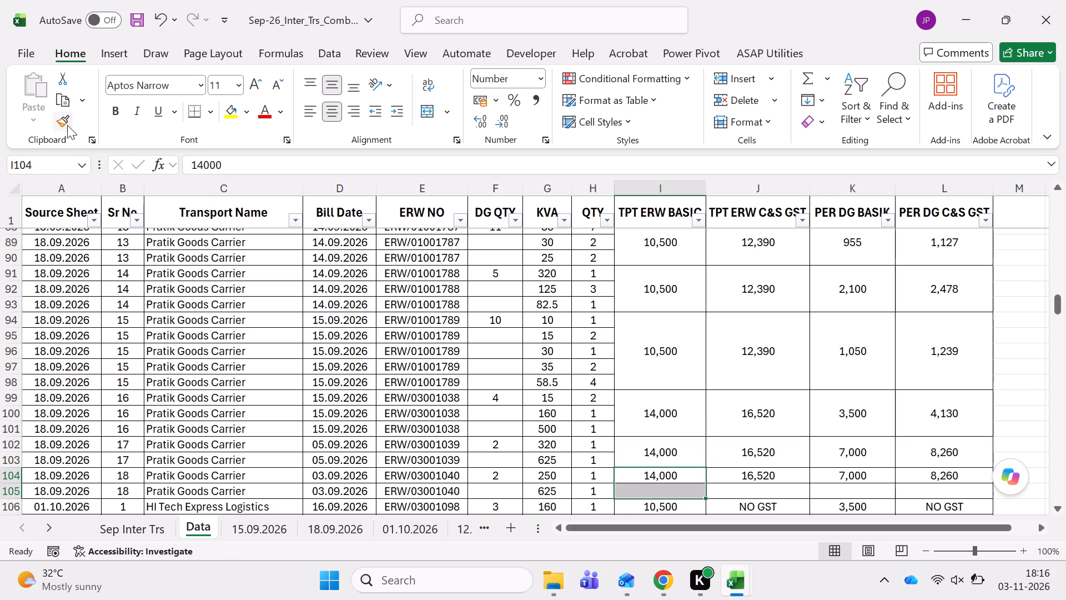
key("alt+h")
key("m")
key("Return")
Use Format Painter to copy I104's two-row merge across to columns J, K and L for Pratik Goods Carrier's Sr No 18.
left_click(67, 125)
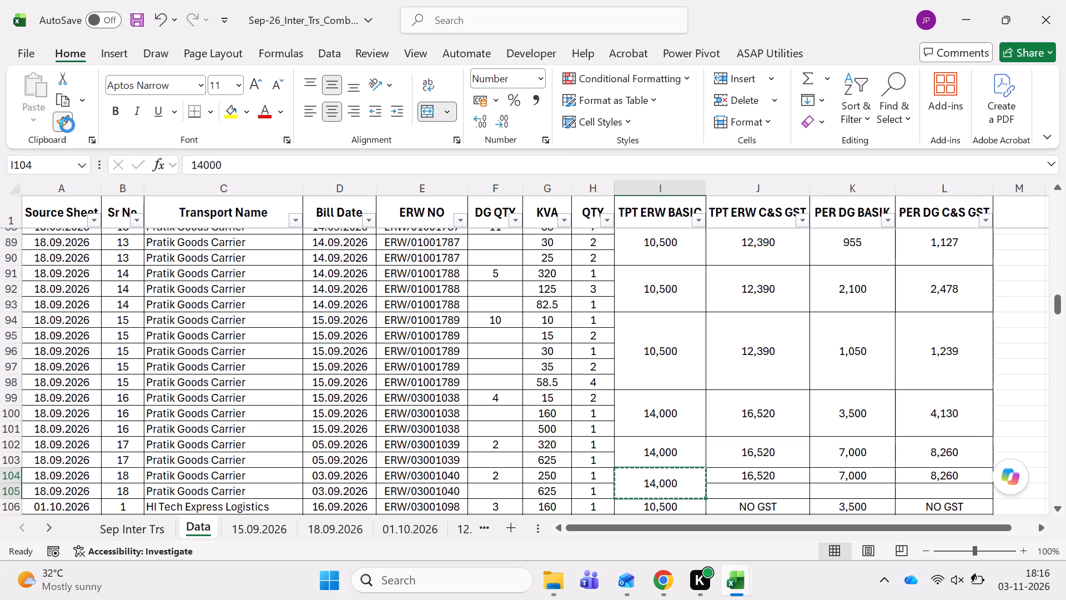
key("Right")
left_click(67, 125)
key("Right")
left_click(67, 125)
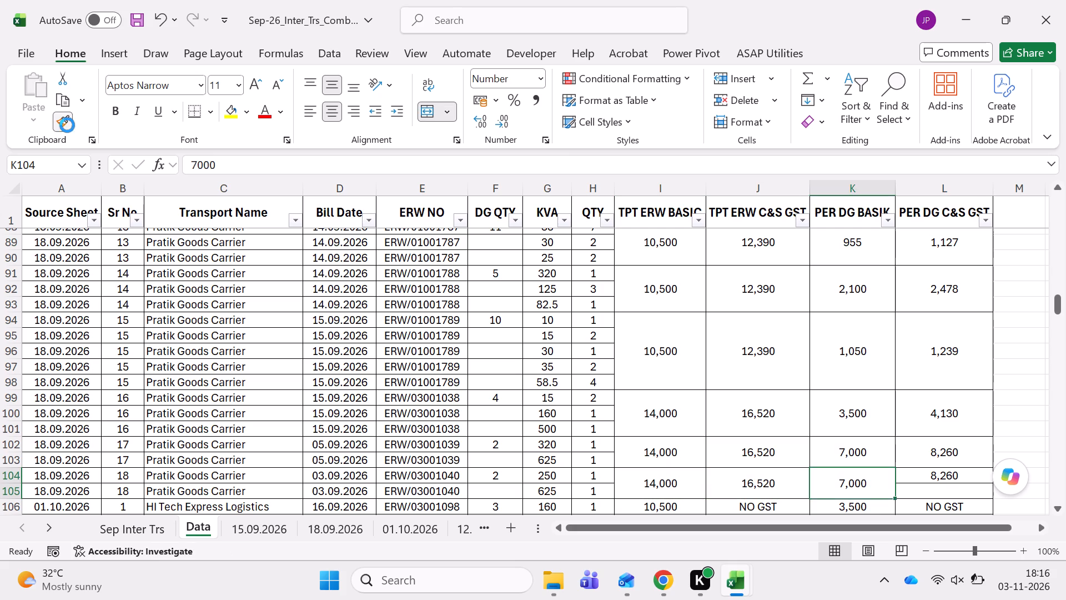
key("Right")
Merge and center the three TPT ERW BASIC cells I106:I108 for HI Tech Express Logistics' Sr No 1.
key("Left")
key("Left")
key("Down")
key("Down")
key("Down")
key("Down")
key("Down")
key("Down")
key("Down")
key("Down")
key("Down")
key("Down")
key("Down")
key("Down")
key("Down")
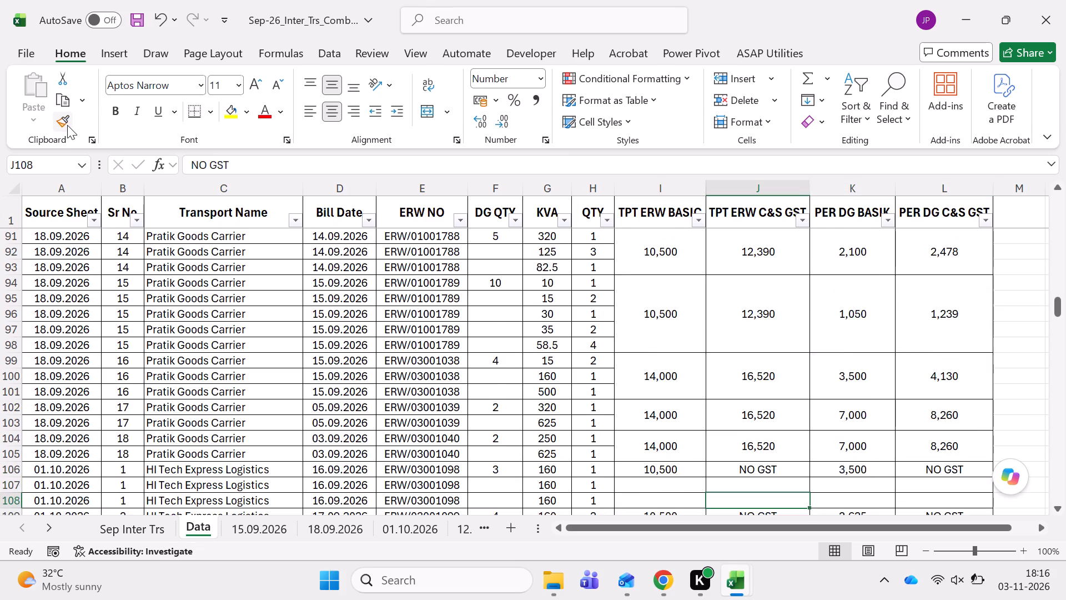
key("Up")
key("Up")
key("Up")
key("Up")
key("Up")
key("Up")
key("Up")
key("Up")
key("Up")
key("Left")
key("Down")
key("Down")
key("Down")
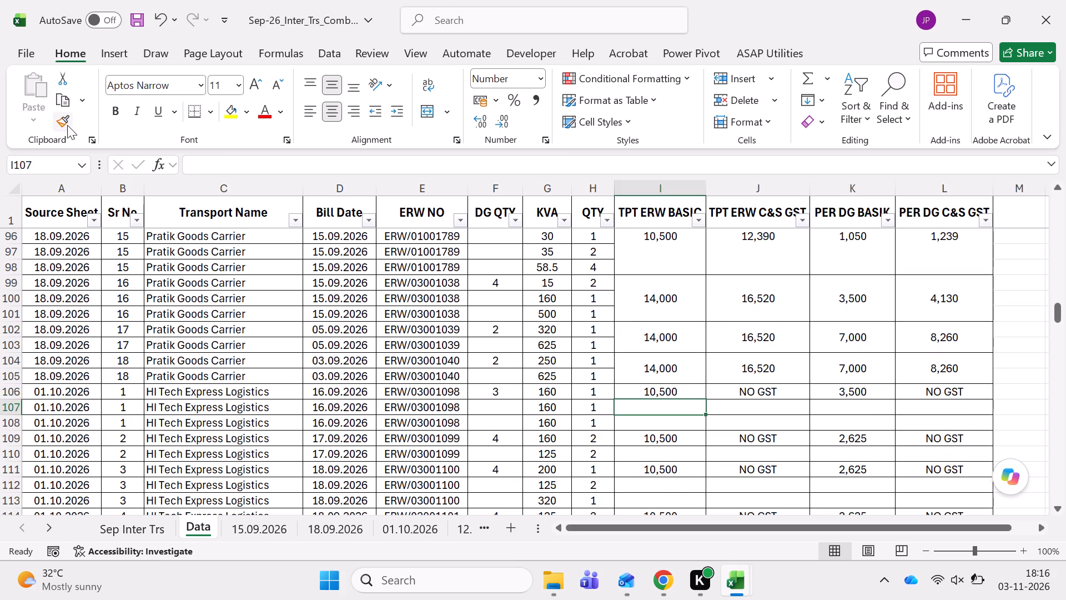
key("Up")
key("shift+Down")
key("shift+Down")
key("alt+h")
key("m")
key("Return")
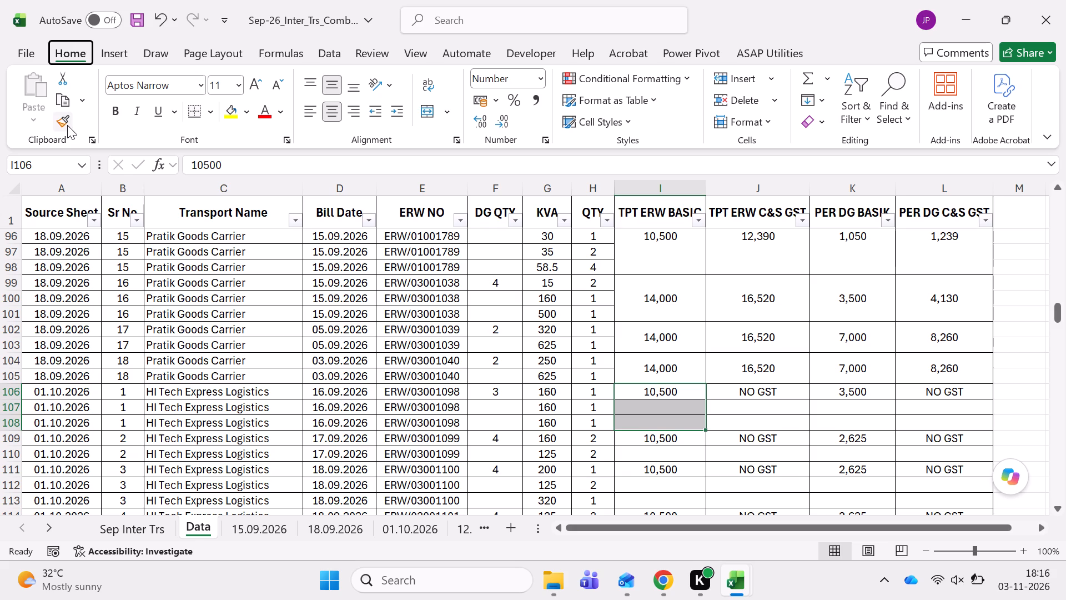
Use Format Painter to copy I106's three-row merge across to columns J, K and L for HI Tech Express Logistics' Sr No 1.
left_click(67, 125)
key("Right")
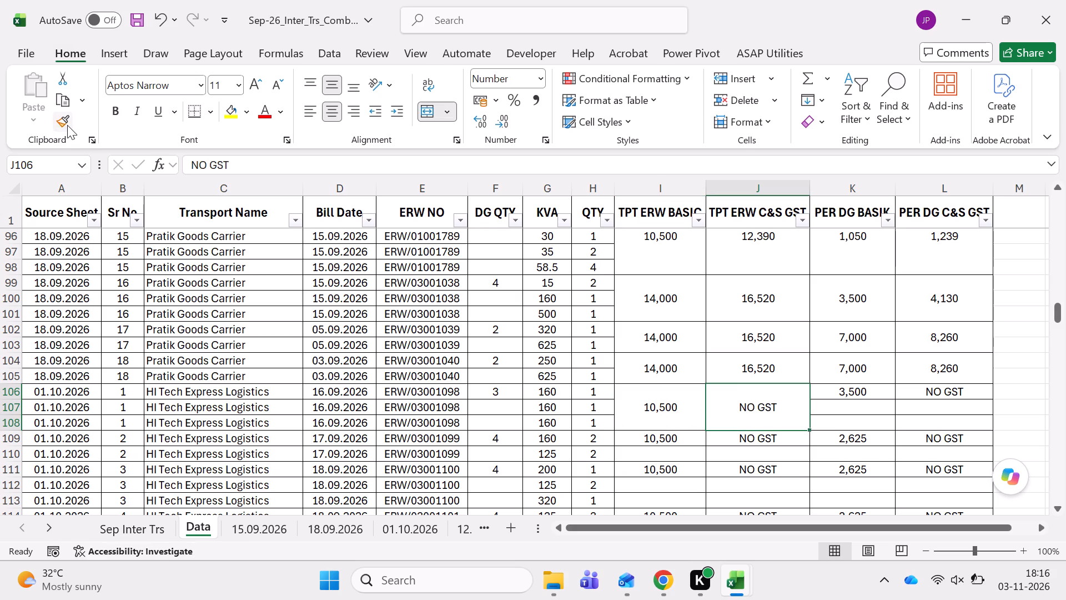
left_click(67, 125)
key("Right")
left_click(67, 125)
key("Right")
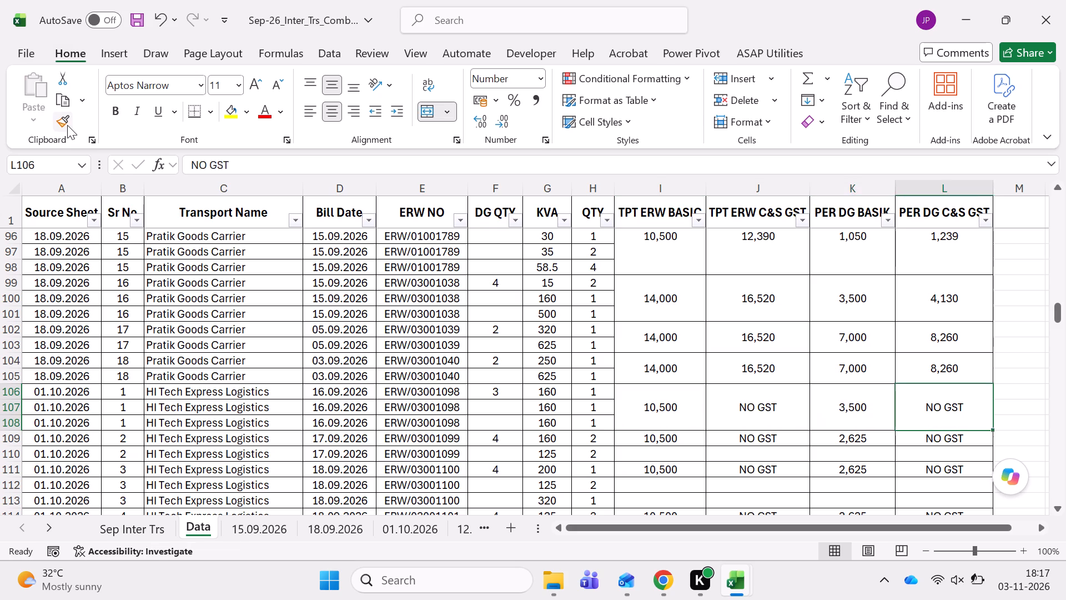
Merge and center the two TPT ERW BASIC cells I109:I110 for HI Tech Express Logistics' Sr No 2.
key("Left")
key("Left")
key("Left")
key("Down")
key("shift+Down")
key("alt+h")
key("m")
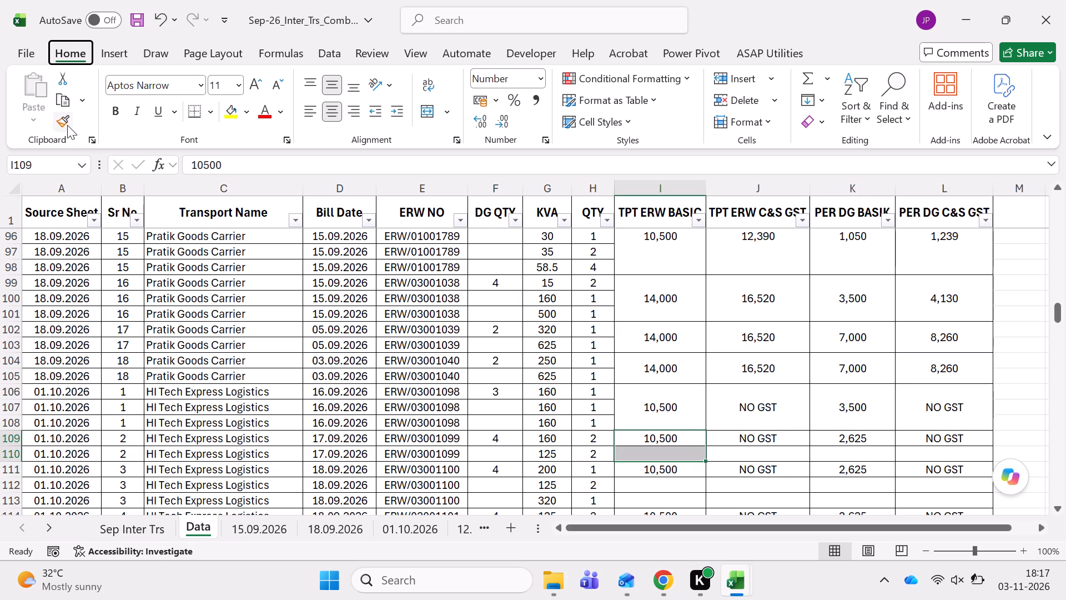
key("Return")
Use Format Painter to copy I109's two-row merge across to columns J, K and L for HI Tech Express Logistics' Sr No 2.
left_click(67, 125)
key("Right")
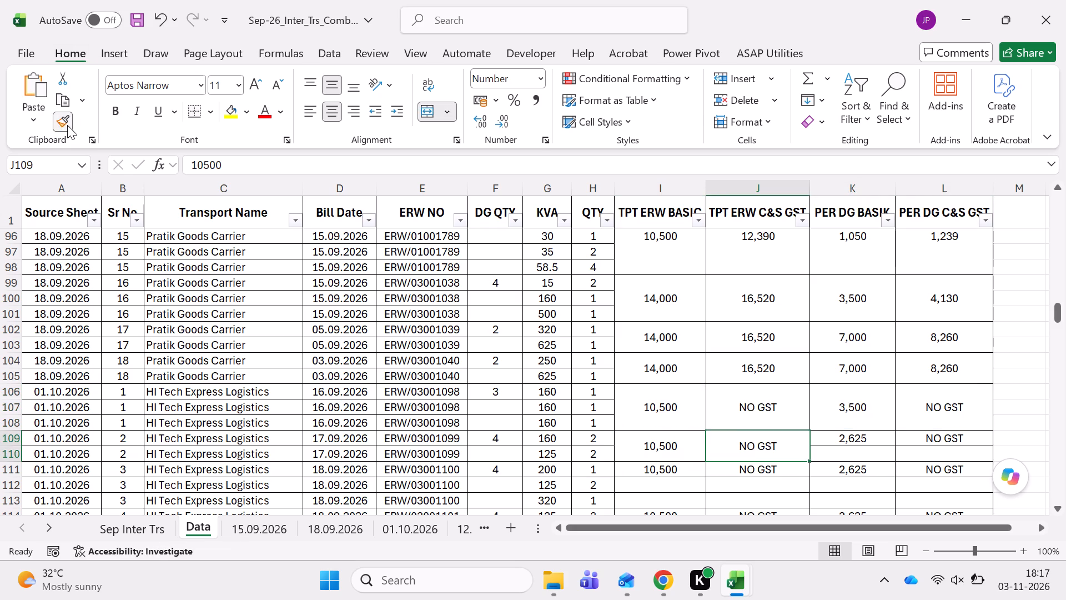
left_click(67, 125)
key("Right")
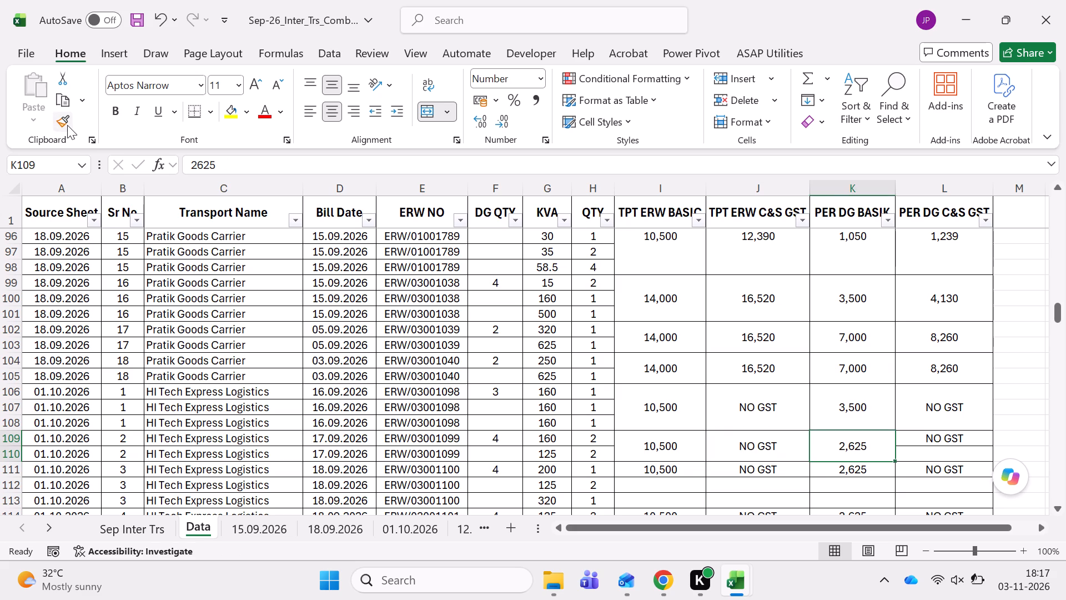
left_click(67, 125)
key("Right")
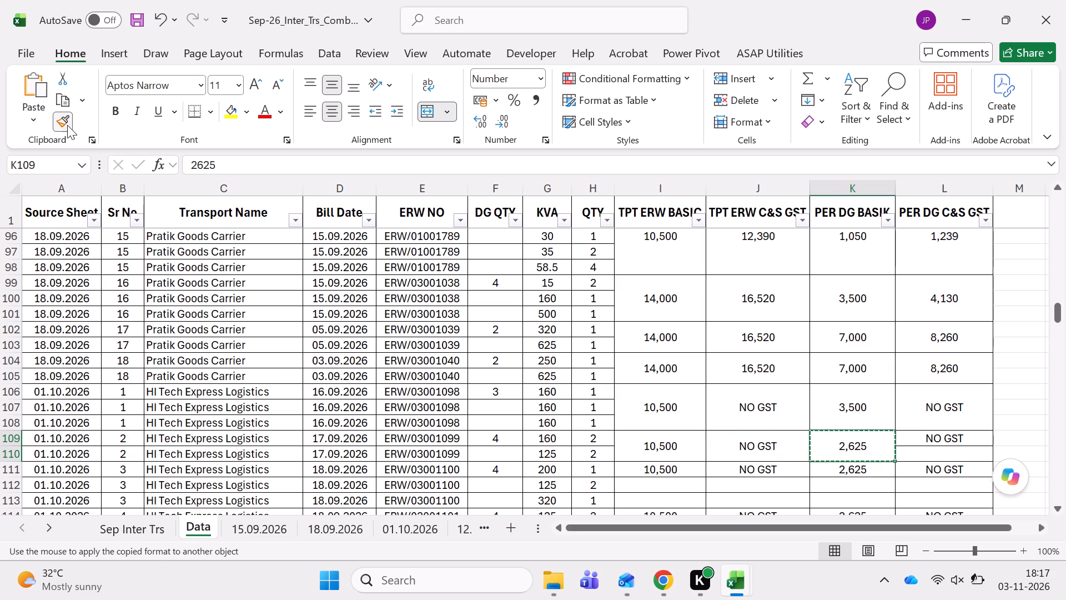
Merge and center the three TPT ERW BASIC cells I111:I113 for HI Tech Express Logistics' Sr No 3.
key("Left")
key("Left")
key("Left")
key("Left")
key("Down")
key("Right")
key("Down")
key("shift+Down")
key("shift+Down")
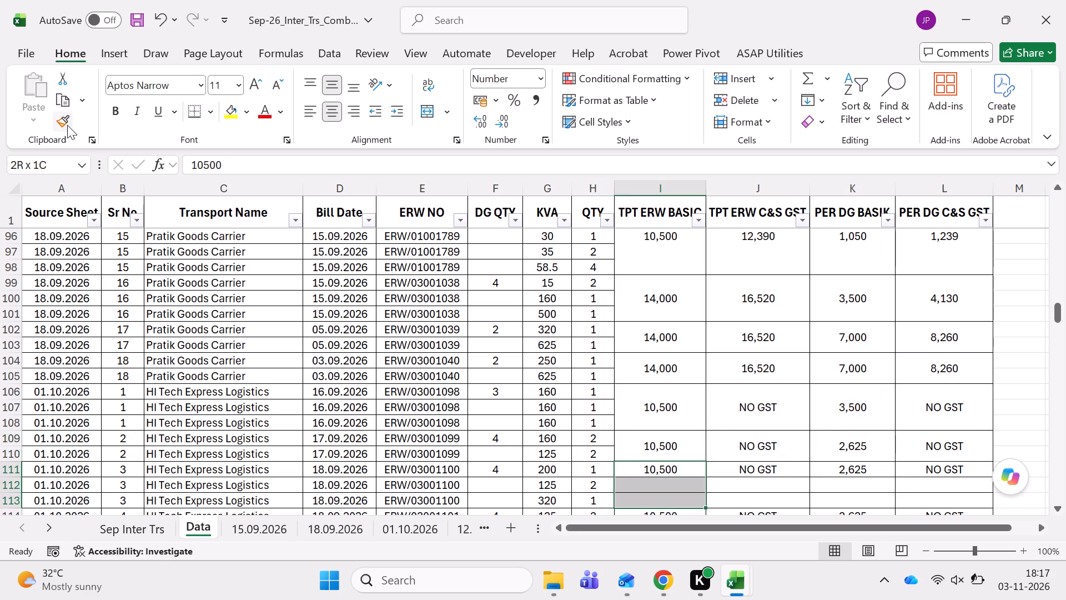
key("alt+h")
key("m")
key("Return")
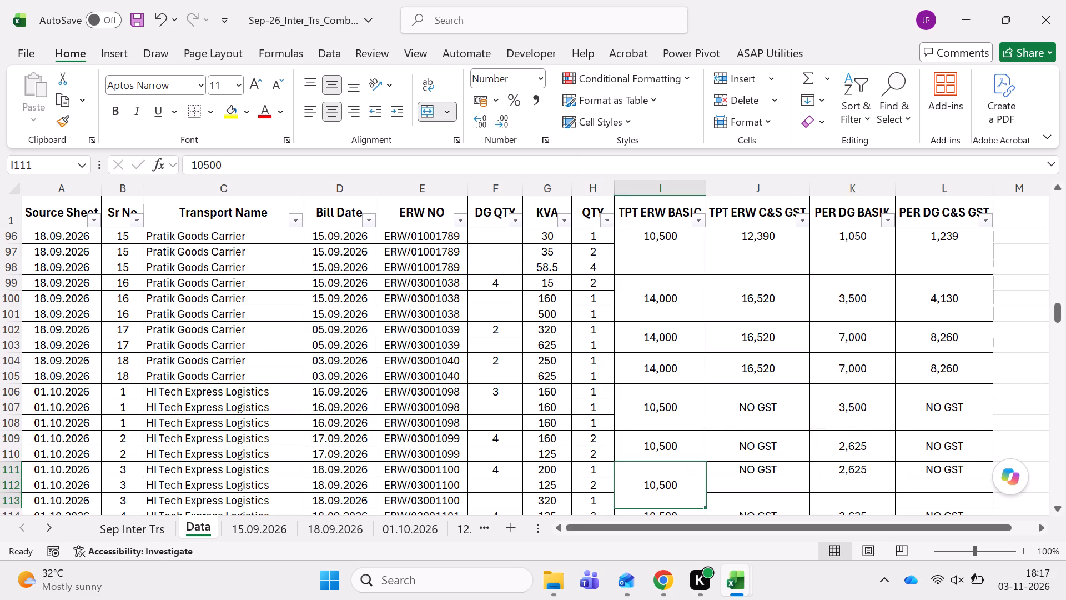
Use Format Painter to copy I111's three-row merge across to columns J, K and L for HI Tech Express Logistics' Sr No 3.
scroll(150, 354, "down", 3)
left_click(61, 116)
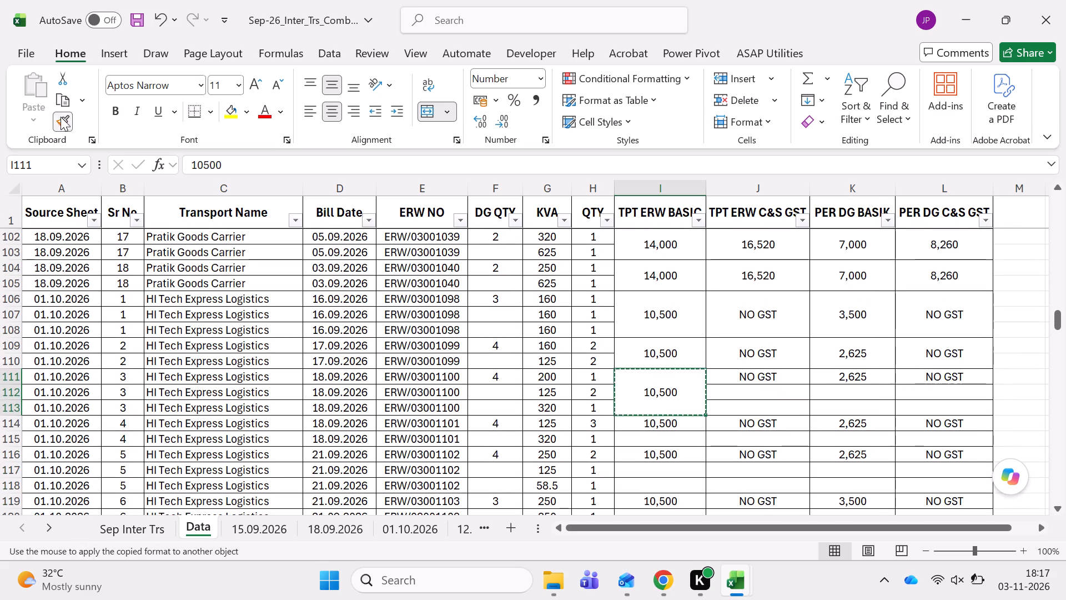
key("Right")
left_click(61, 117)
key("Right")
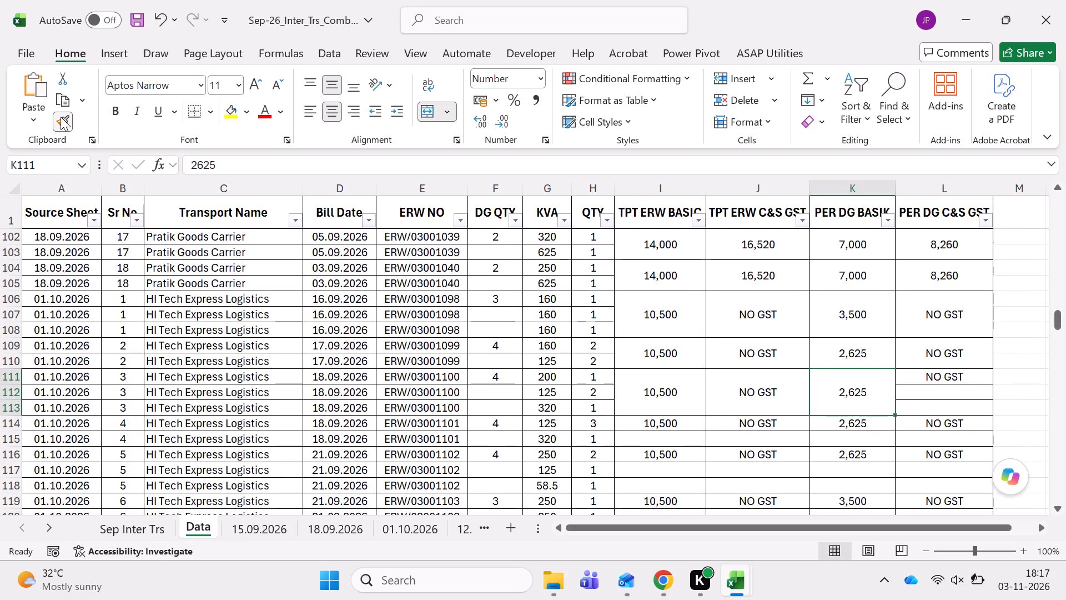
left_click(61, 117)
key("Right")
Merge and center the two TPT ERW BASIC cells I114:I115 for HI Tech Express Logistics' Sr No 4.
key("Left")
key("Left")
key("Left")
key("Down")
key("shift+Down")
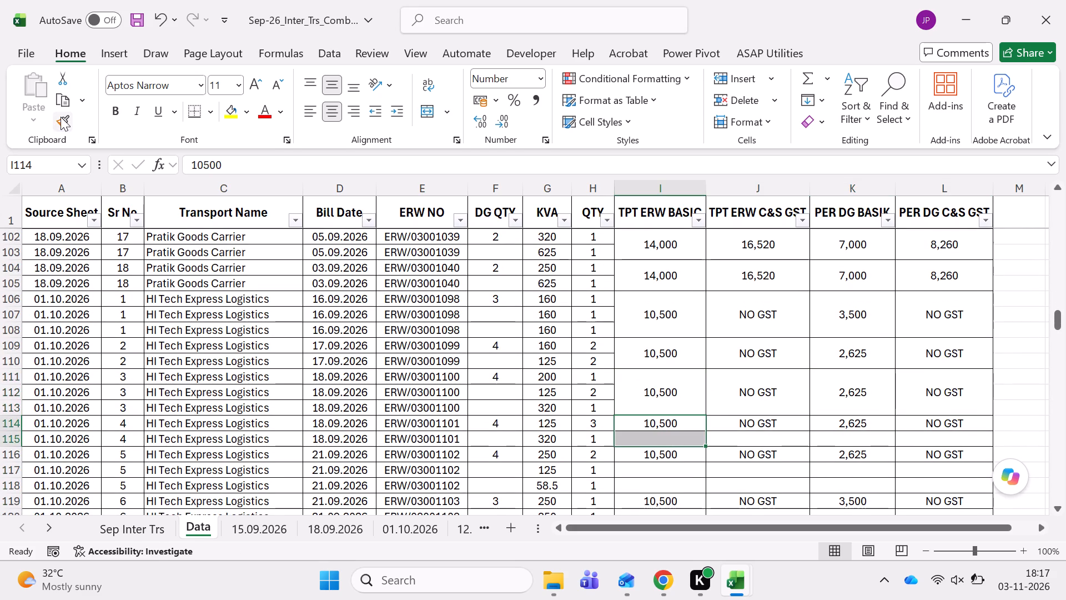
key("alt+h")
key("m")
key("Return")
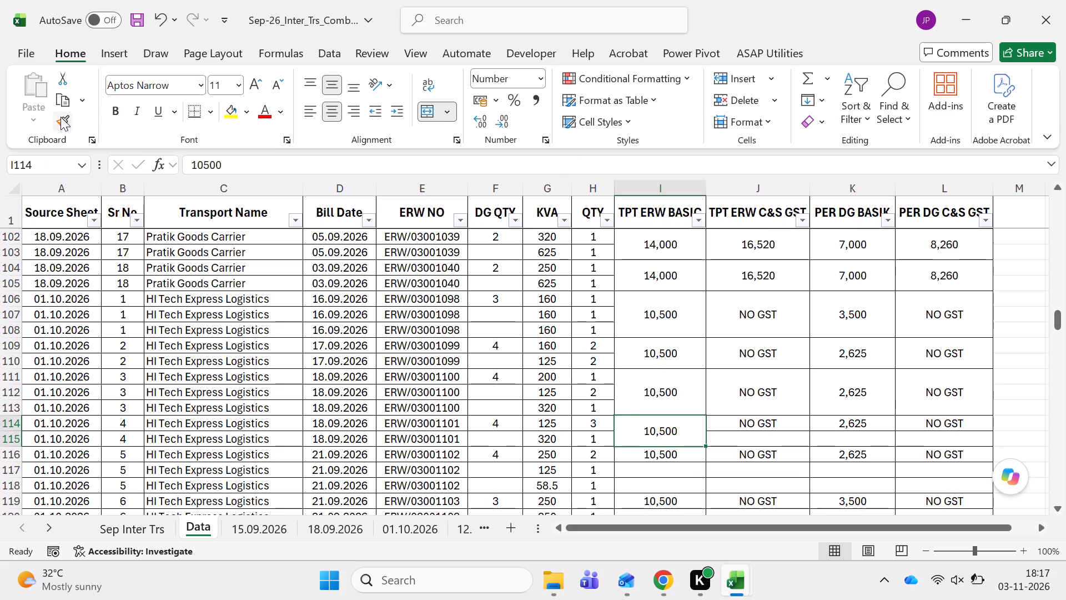
Use Format Painter to copy I114's two-row merge across to columns J, K and L for HI Tech Express Logistics' Sr No 4.
left_click(61, 117)
key("Right")
left_click(61, 117)
key("Right")
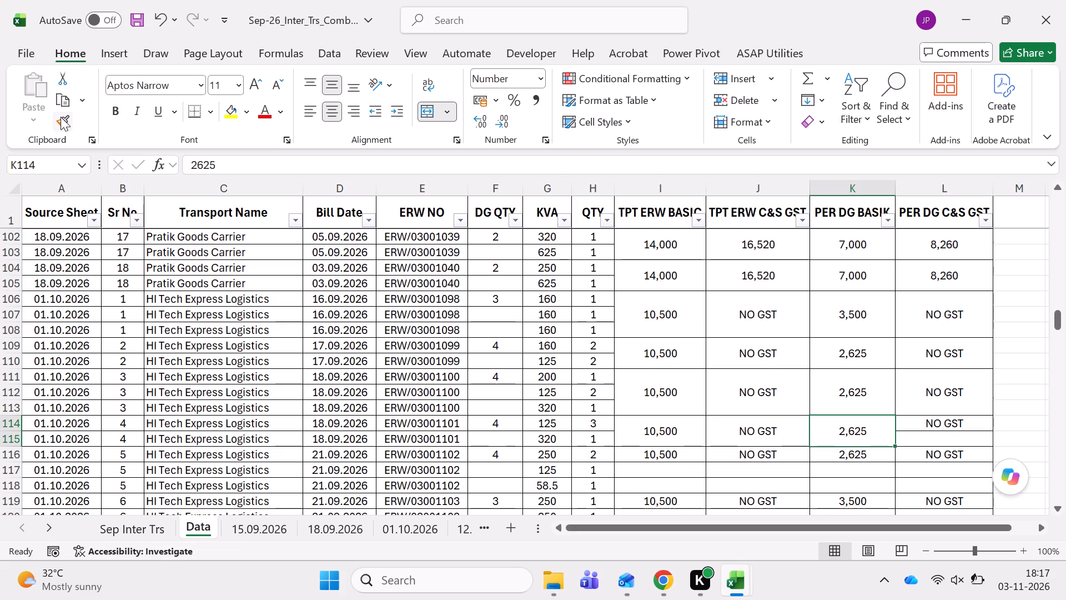
left_click(62, 119)
key("Right")
Merge and center the three TPT ERW BASIC cells I116:I118 for HI Tech Express Logistics' Sr No 5.
key("Left")
key("Left")
key("Left")
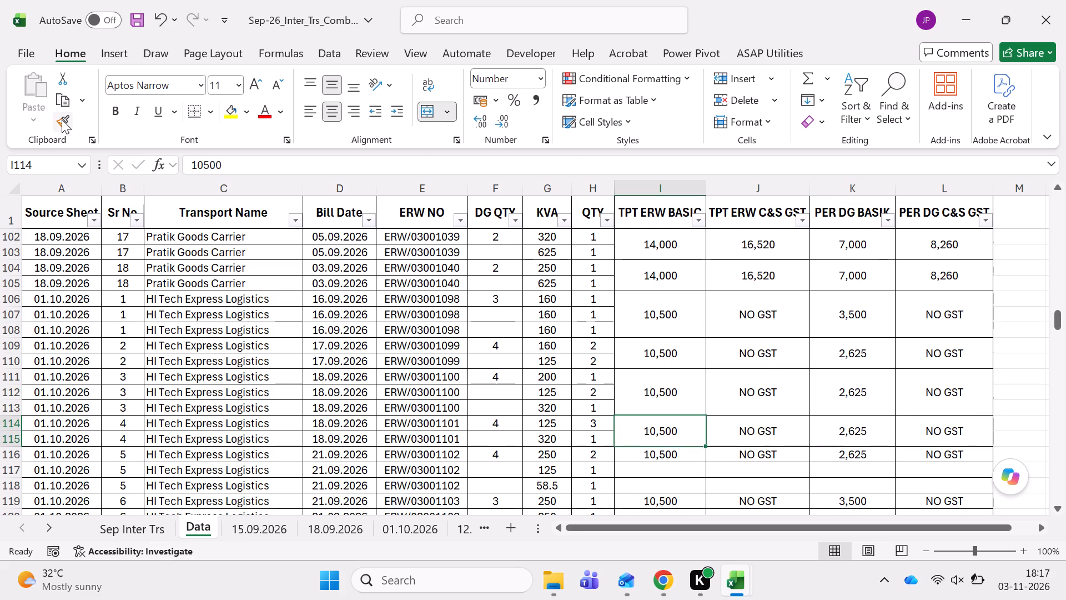
key("Down")
key("shift+Down")
key("shift+Down")
key("alt+h")
key("m")
key("Return")
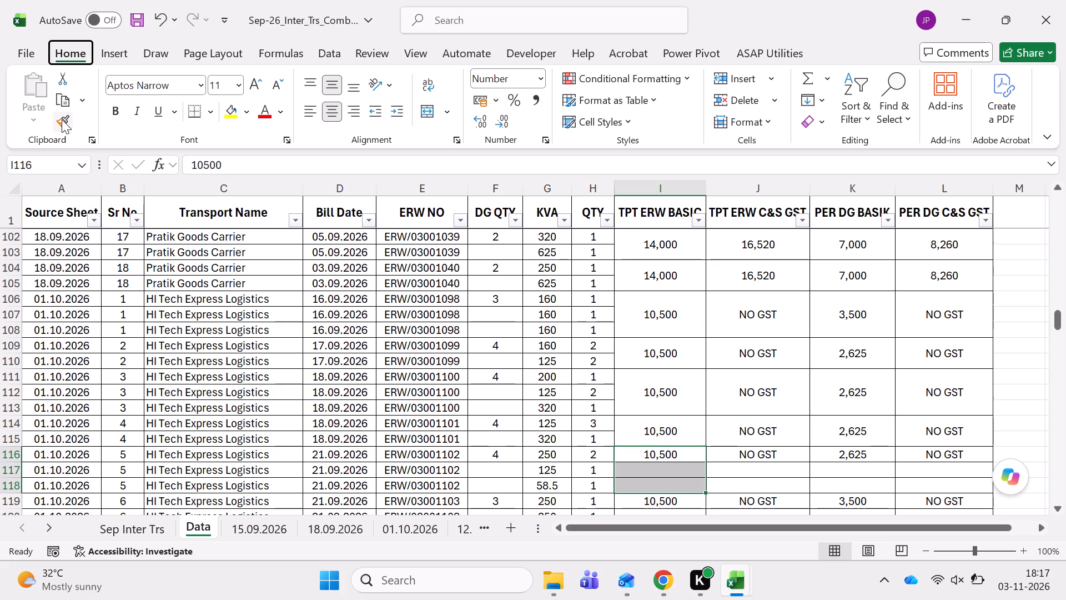
Use Format Painter to copy I116's three-row merge across to columns J, K and L for HI Tech Express Logistics' Sr No 5.
left_click(62, 119)
key("Right")
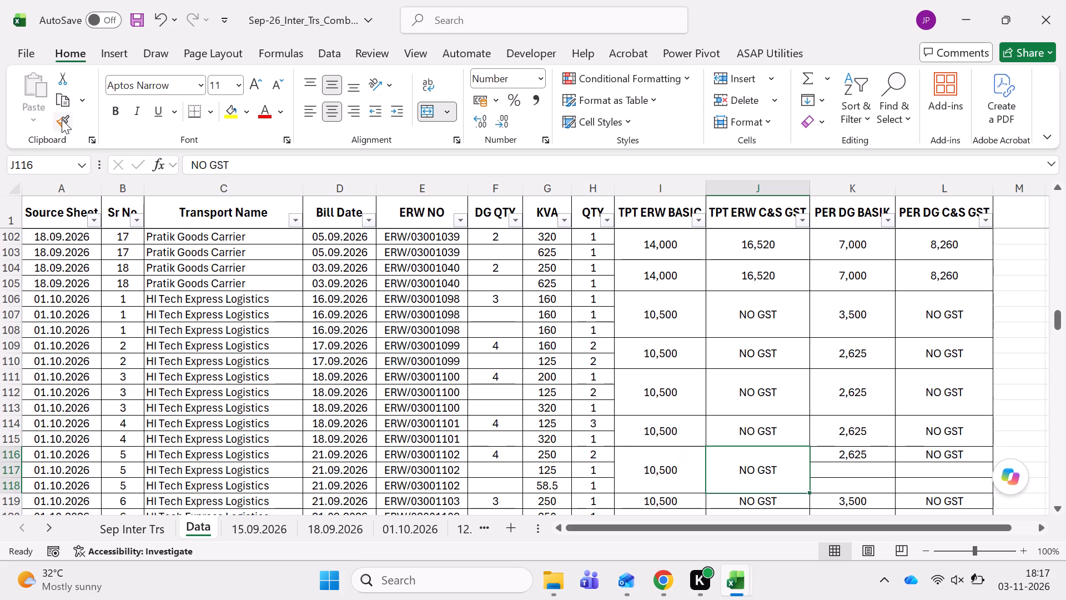
left_click(62, 119)
key("Right")
left_click(62, 119)
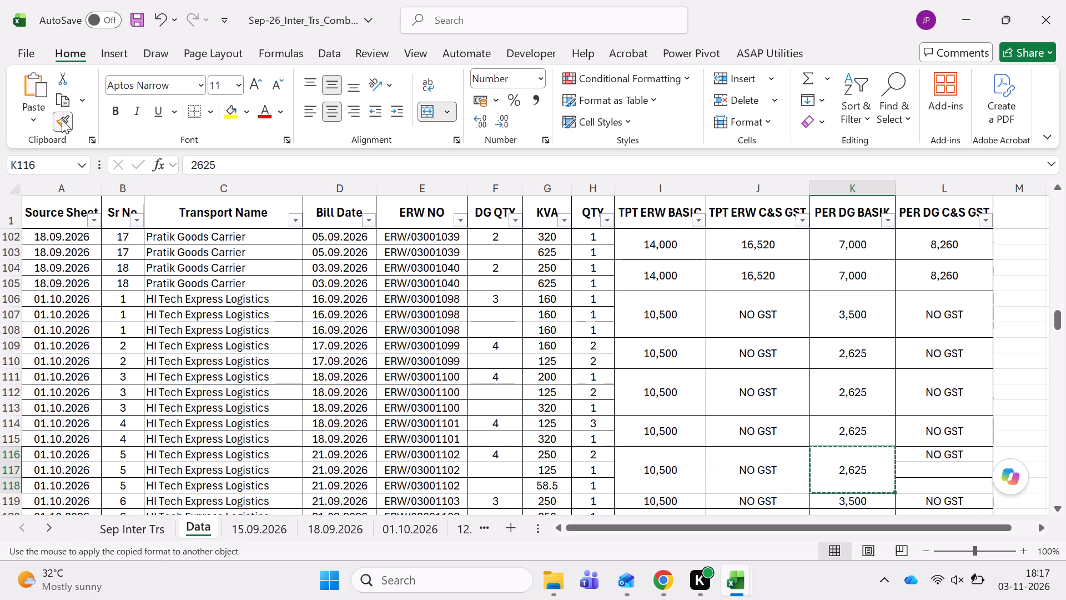
key("Right")
Merge and center the three TPT ERW BASIC cells I119:I121 for HI Tech Express Logistics' Sr No 6.
key("Left")
key("Left")
key("Down")
scroll(342, 362, "down", 1)
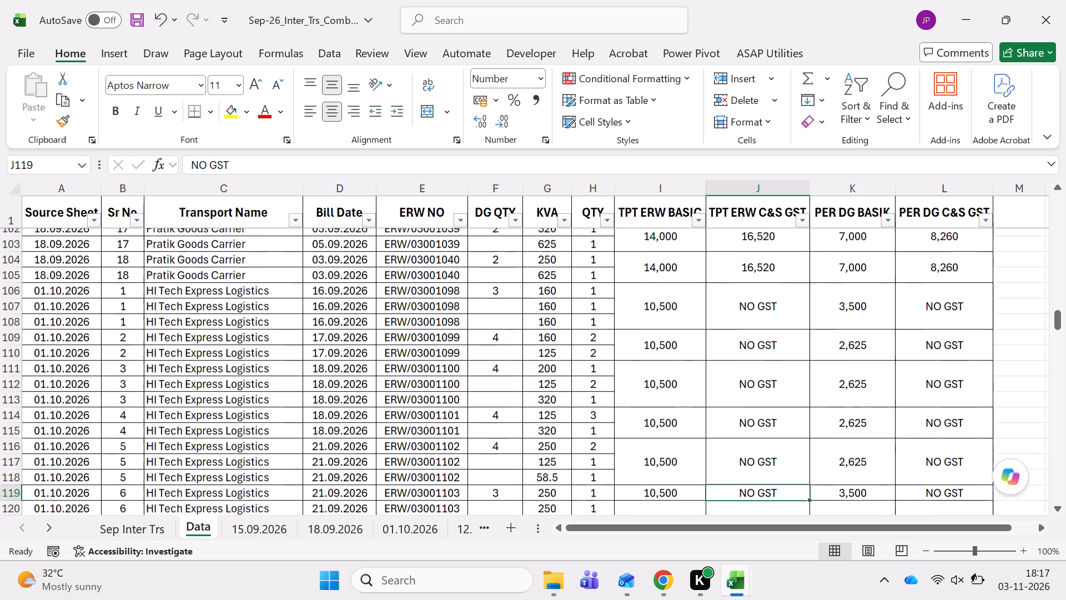
scroll(342, 362, "down", 2)
key("Left")
key("shift+Down")
key("shift+Down")
key("alt+h")
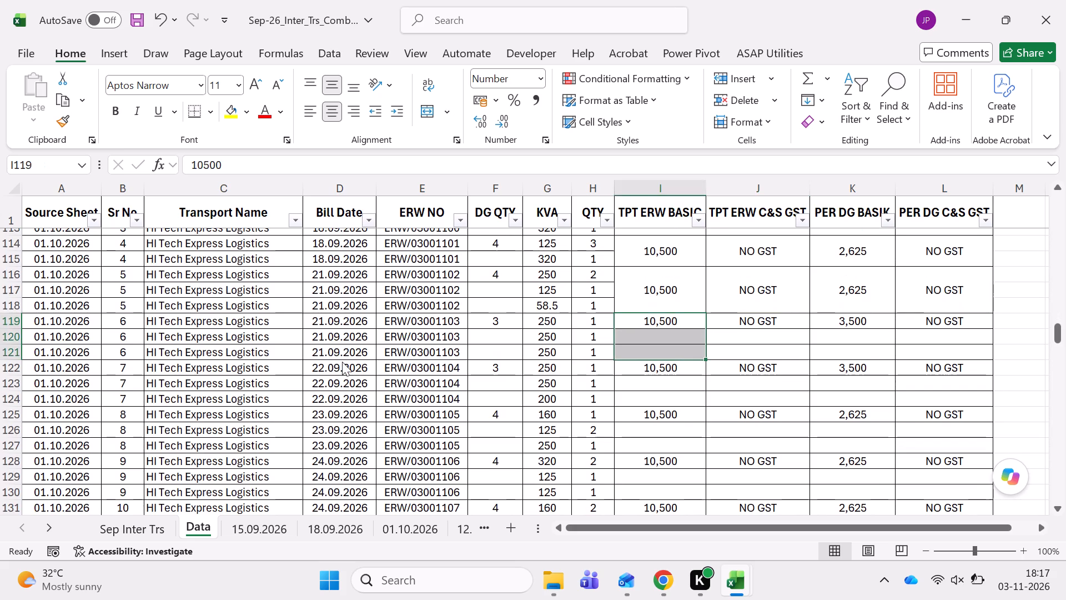
key("m")
key("Return")
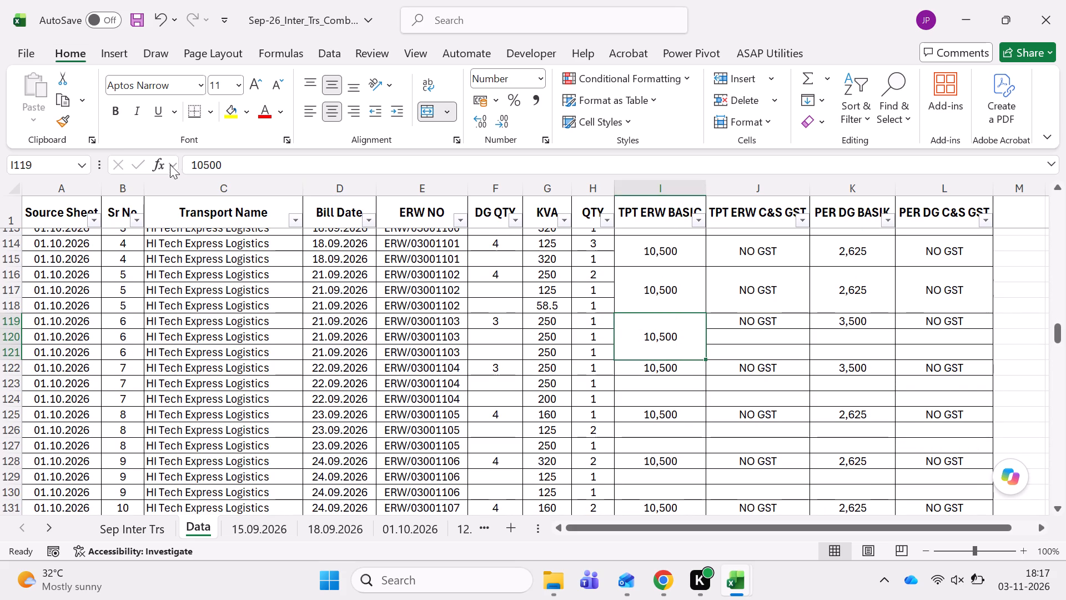
Use Format Painter to copy I119's three-row merge across to columns J, K and L for HI Tech Express Logistics' Sr No 6.
left_click(64, 119)
key("Right")
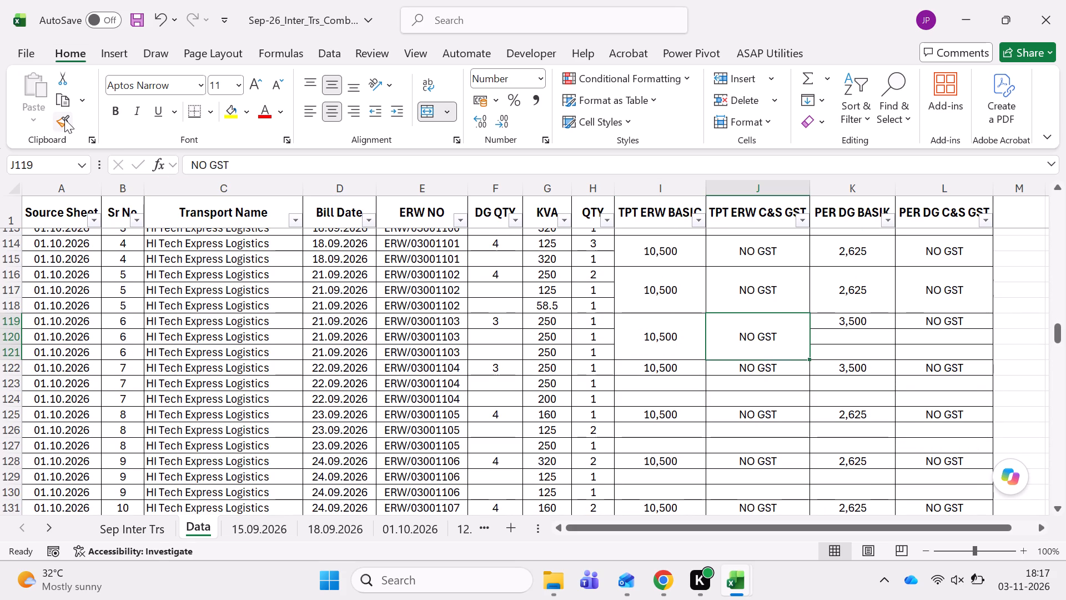
left_click(64, 119)
key("Right")
left_click(64, 119)
key("Right")
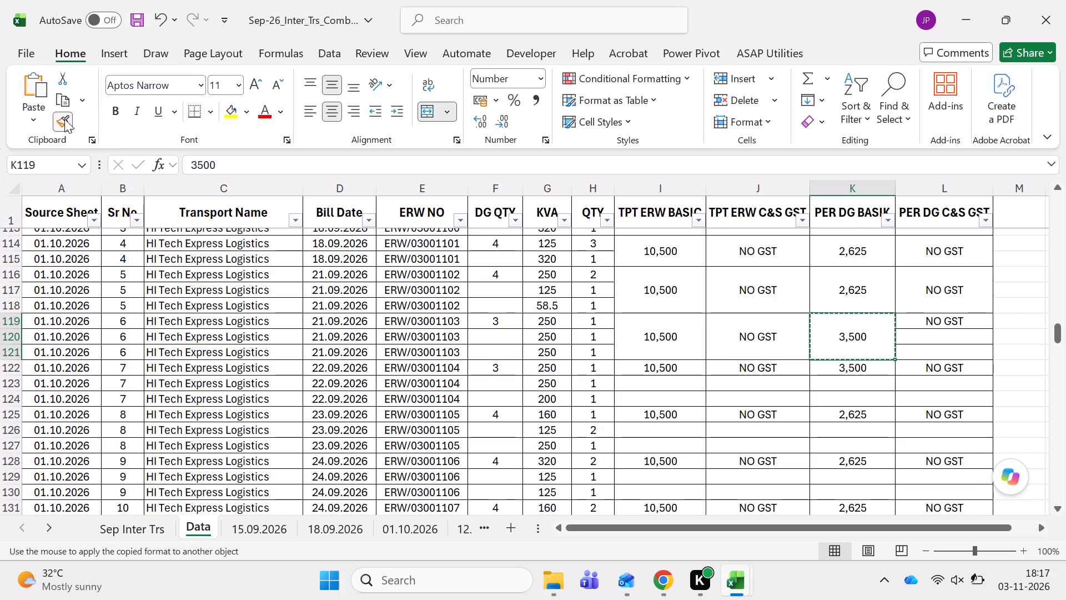
Merge and center the three TPT ERW BASIC cells I122:I124 for HI Tech Express Logistics' Sr No 7.
key("Left")
key("Left")
key("Left")
key("Left")
key("Down")
key("Down")
key("Right")
key("Down")
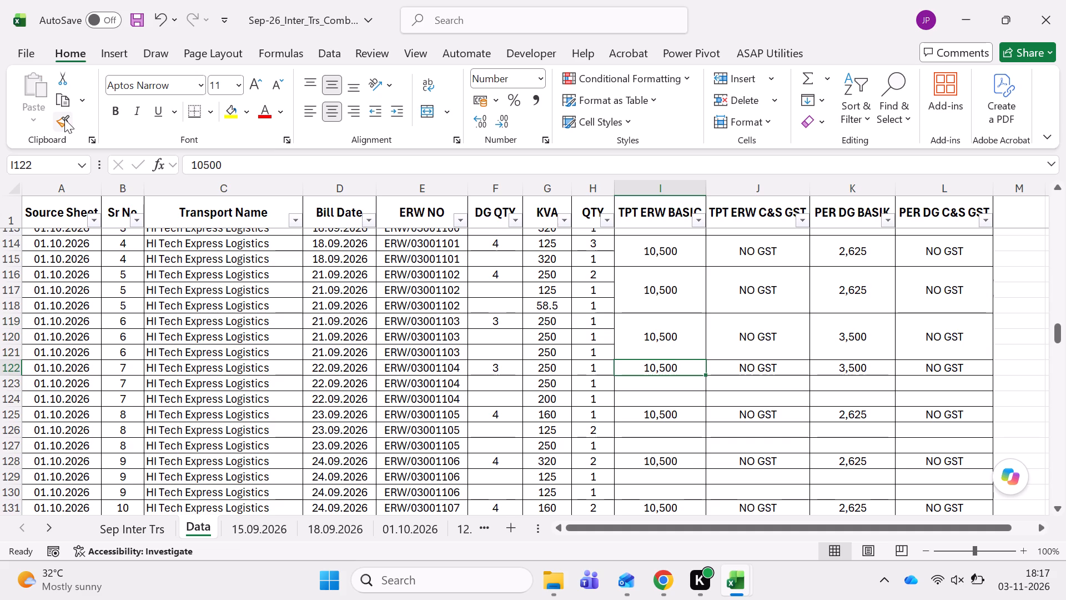
key("shift+Down")
key("shift+Down")
key("alt+h")
key("m")
key("Return")
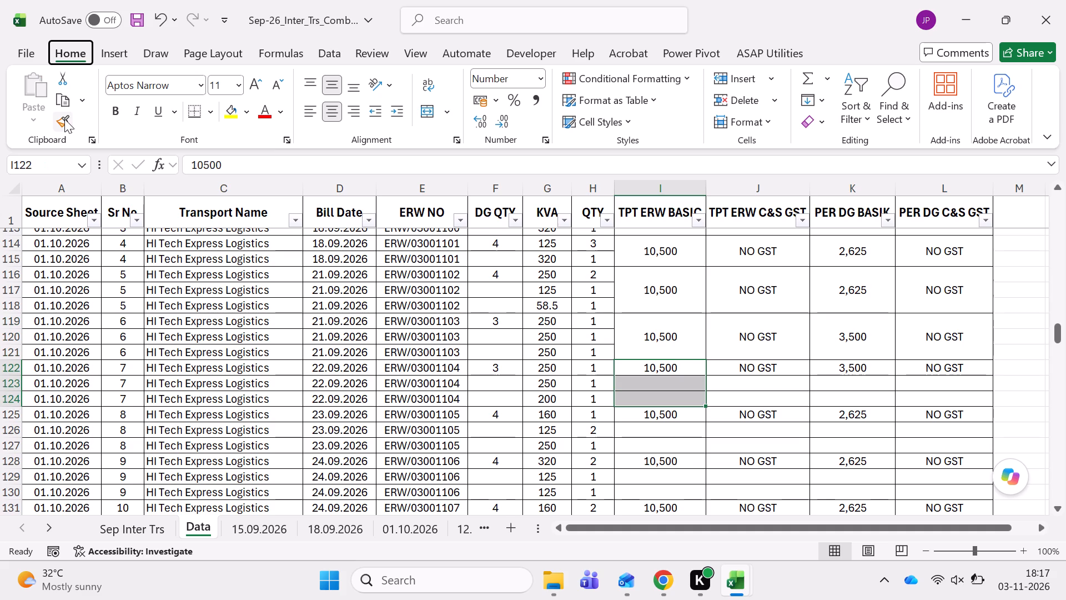
Use Format Painter to copy I122's three-row merge across to columns J, K and L for HI Tech Express Logistics' Sr No 7.
left_click(64, 118)
key("Right")
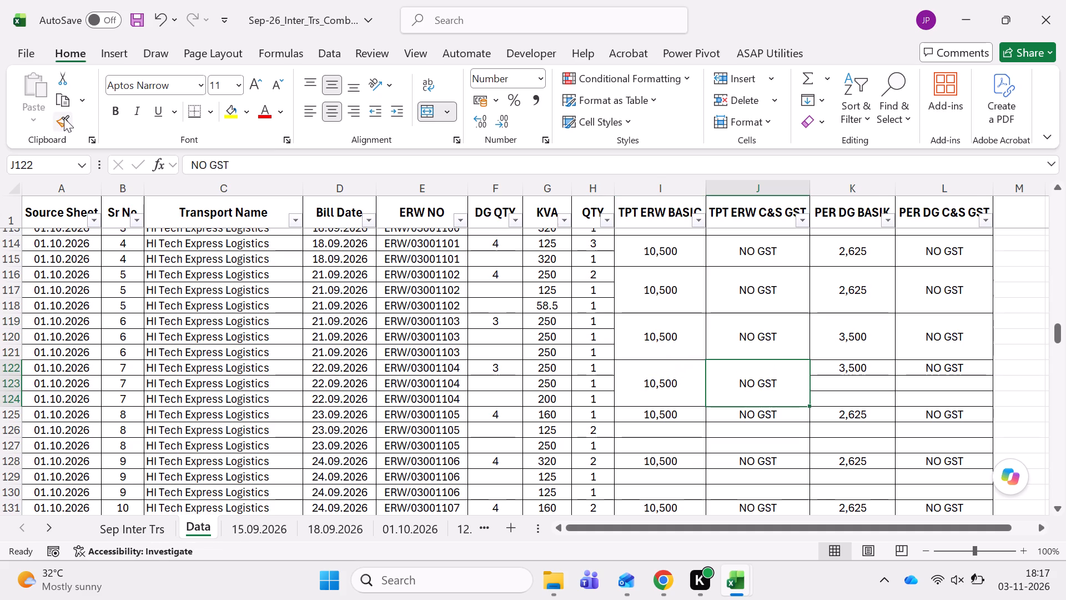
left_click(64, 118)
key("Right")
left_click(64, 118)
key("Right")
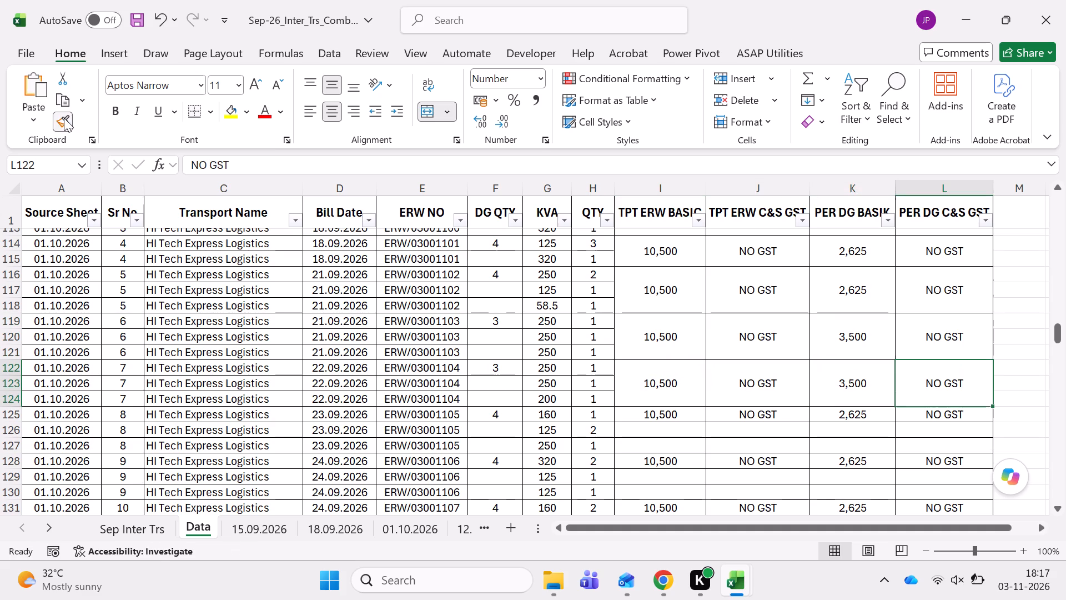
Merge and center the three TPT ERW BASIC cells I125:I127 for HI Tech Express Logistics' Sr No 8.
key("Left")
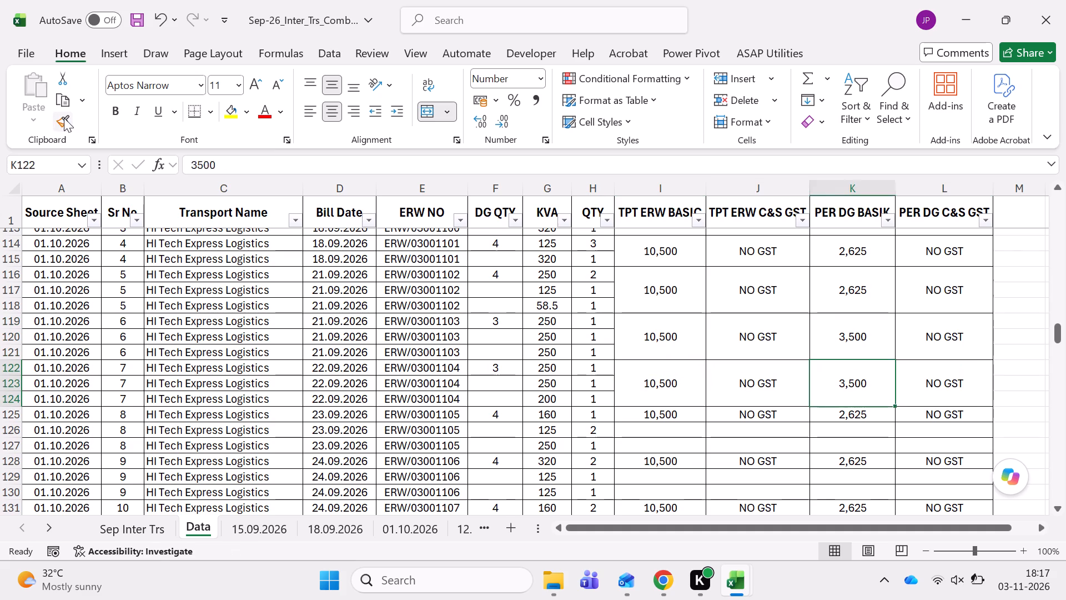
key("Left")
key("Left")
key("Down")
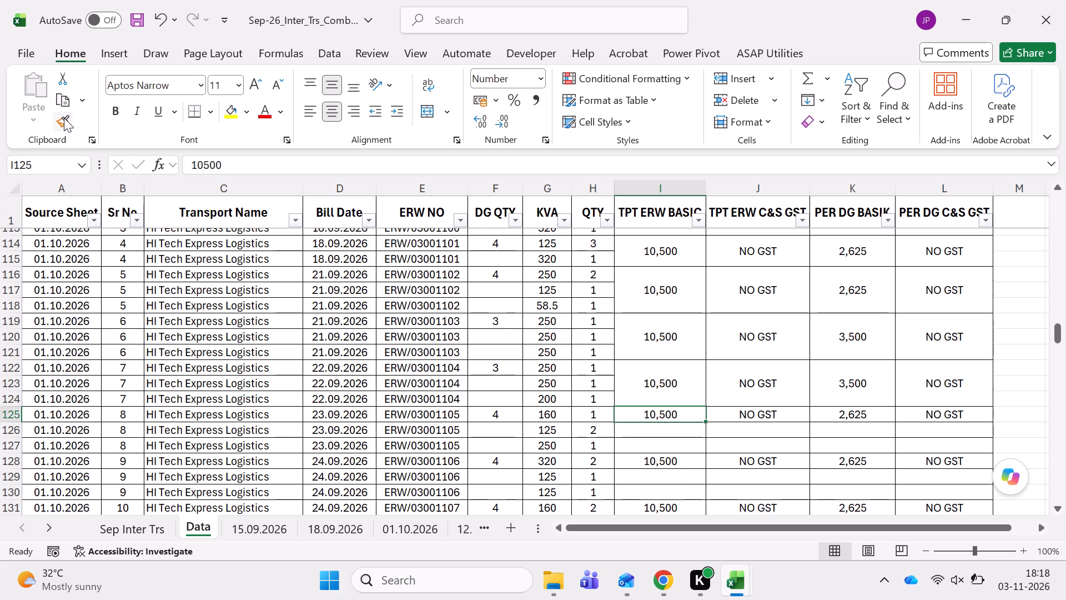
key("shift+Down")
key("shift+Down")
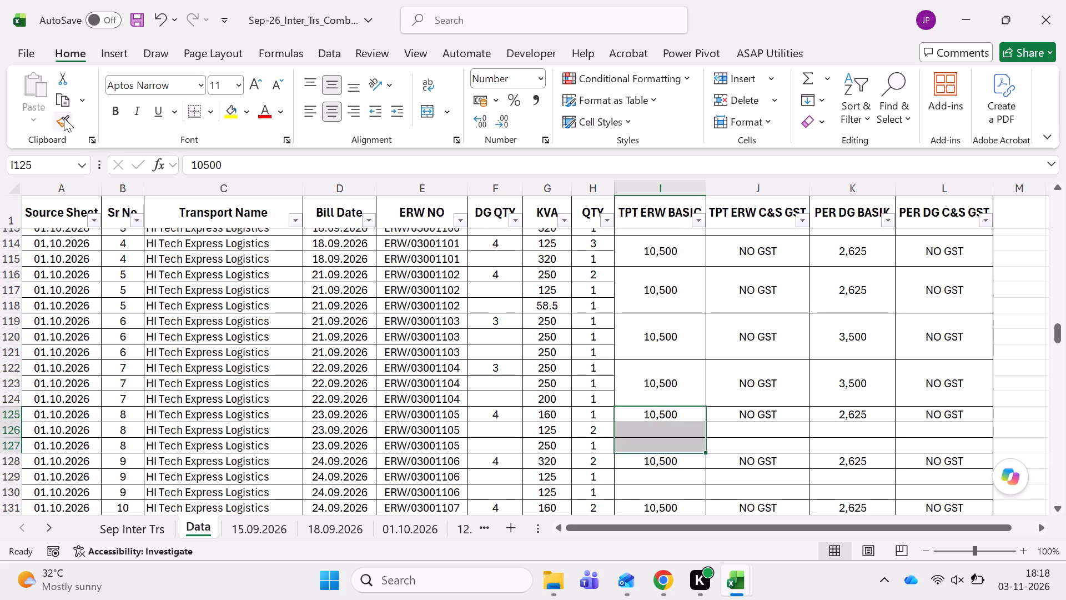
key("alt+h")
key("m")
key("Return")
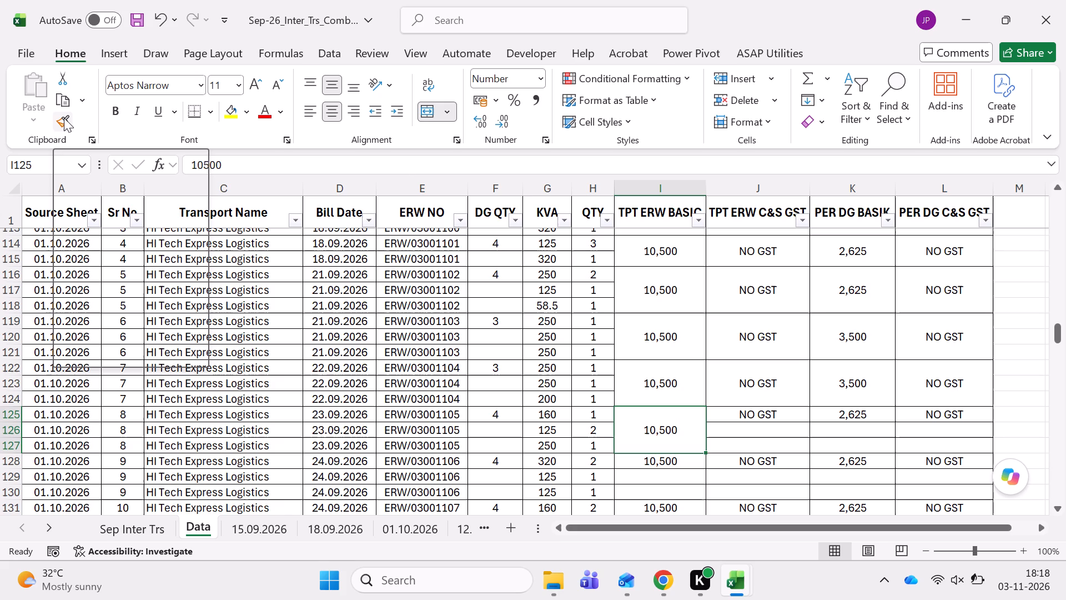
Use Format Painter to copy I125's three-row merge across to columns J, K and L for HI Tech Express Logistics' Sr No 8.
left_click(64, 118)
key("Right")
left_click(64, 118)
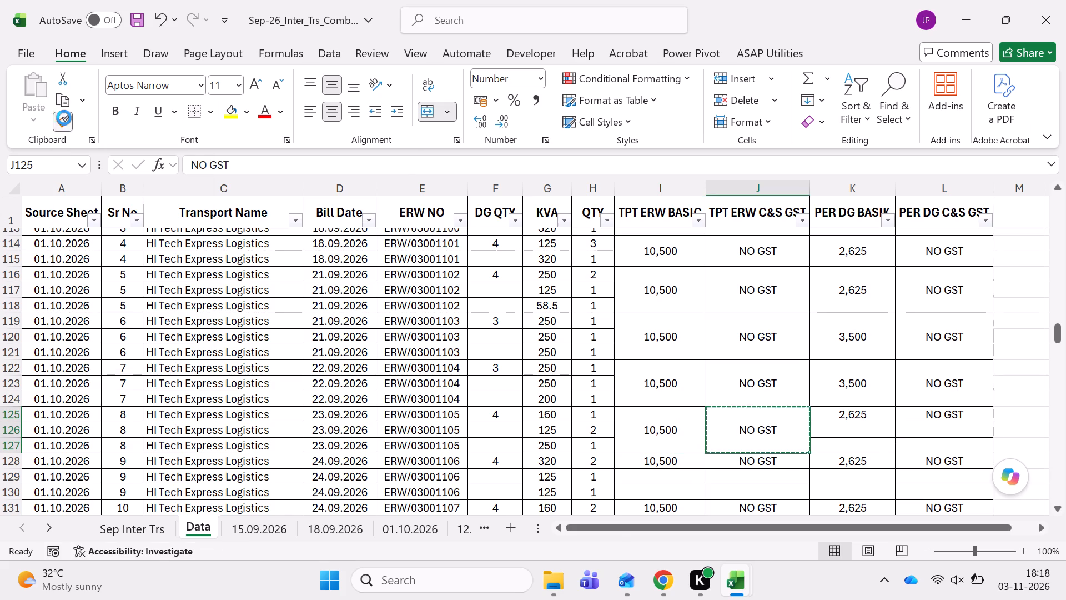
key("Right")
left_click(64, 118)
key("Right")
Merge and center the three TPT ERW BASIC cells I128:I130 for HI Tech Express Logistics' Sr No 9.
key("Left")
key("Left")
key("Left")
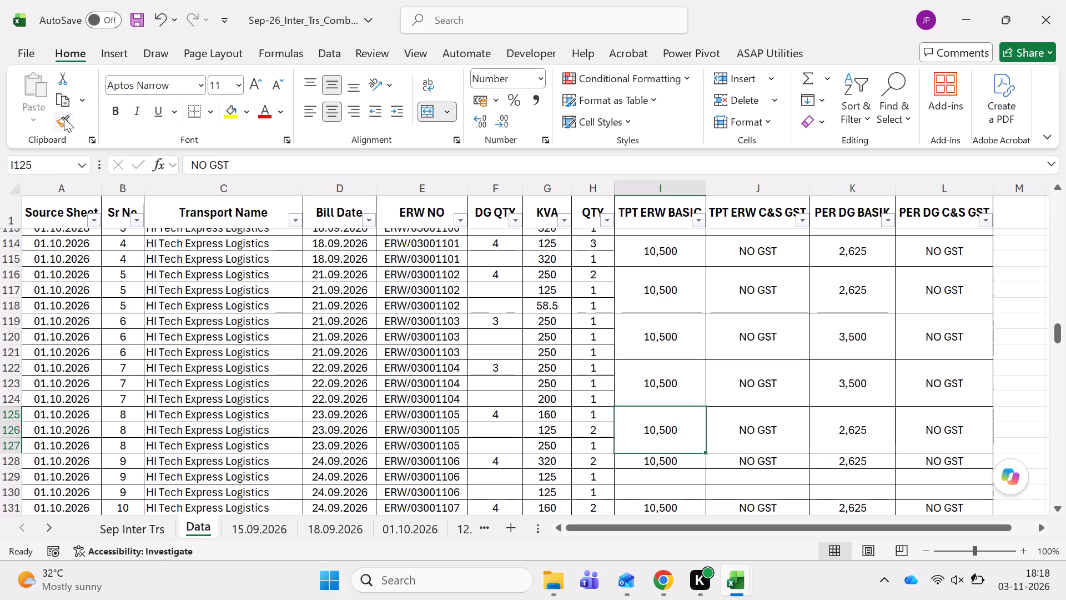
key("Down")
key("shift+Down")
key("shift+Down")
key("alt+h")
key("m")
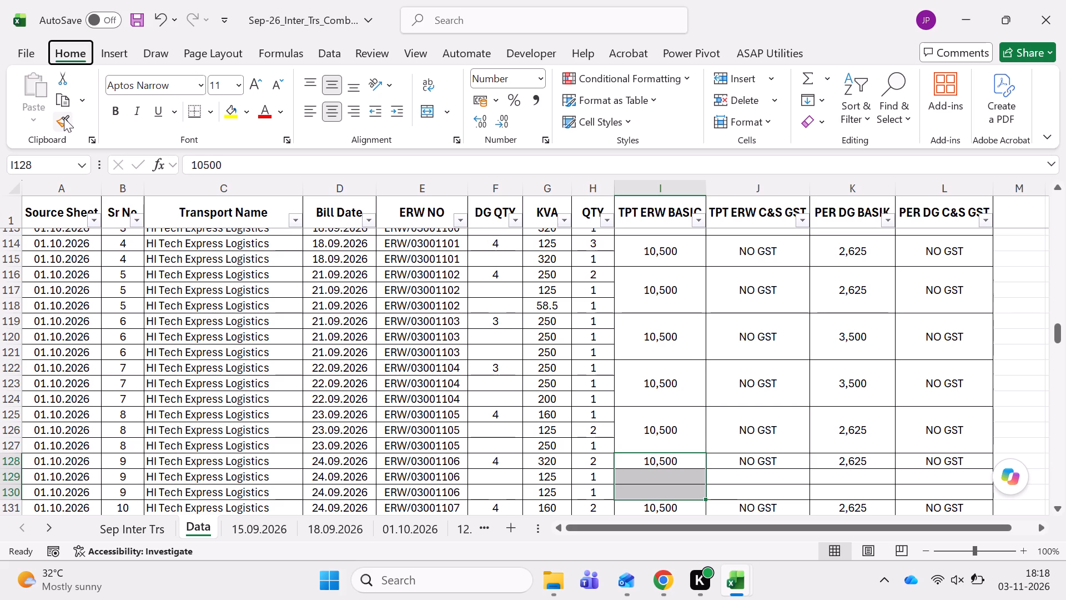
key("Return")
Use Format Painter to copy I128's three-row merge across to columns J, K and L for HI Tech Express Logistics' Sr No 9.
left_click(64, 118)
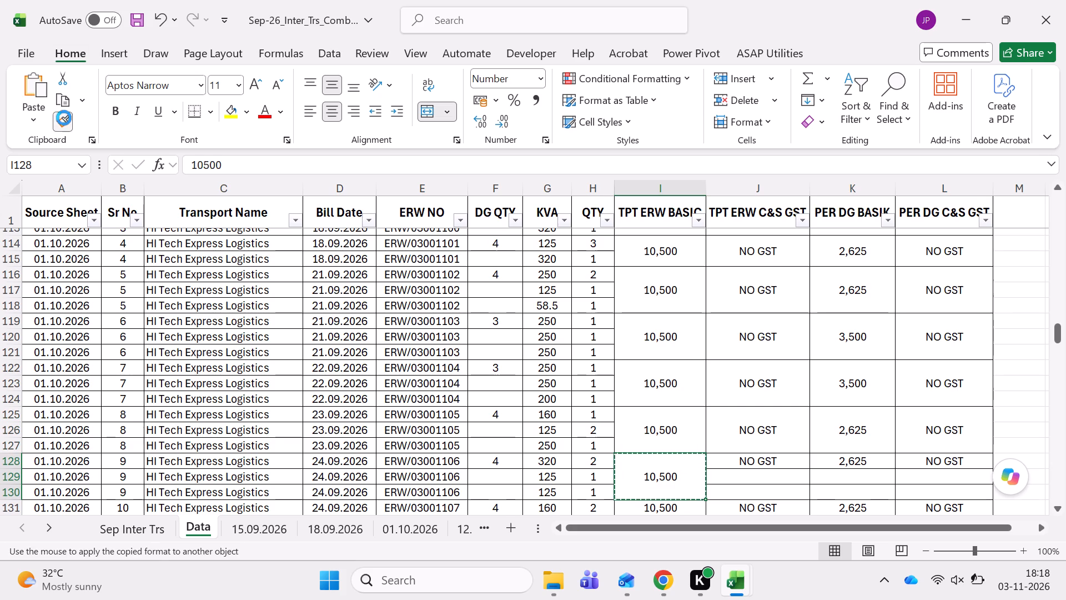
key("Right")
left_click(64, 118)
key("Right")
left_click(64, 118)
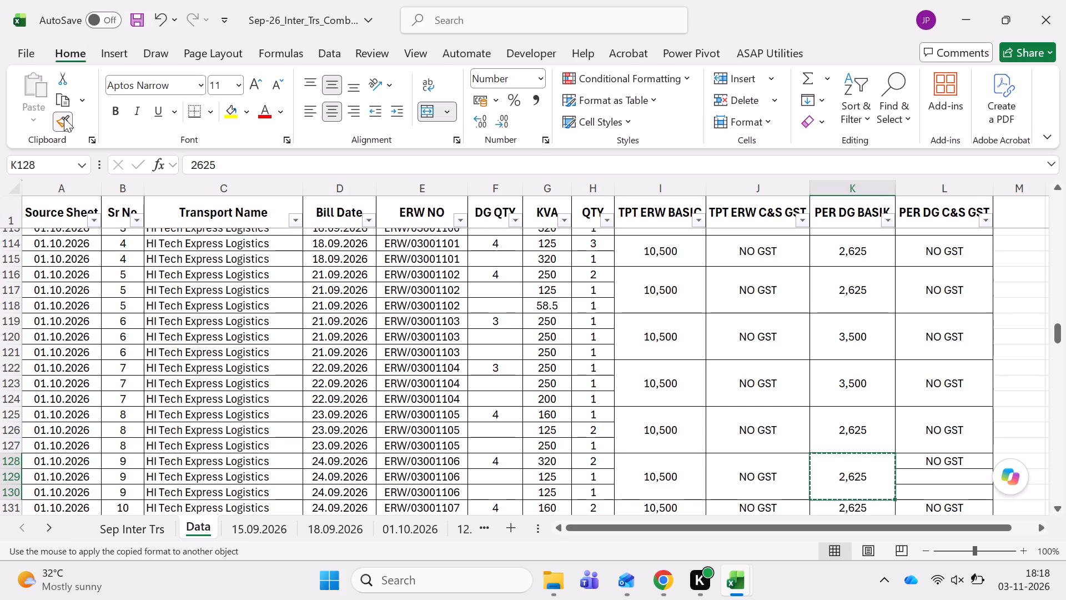
key("Right")
Merge and center the three TPT ERW BASIC cells I131:I133 for HI Tech Express Logistics' Sr No 10.
key("Left")
key("Left")
key("Down")
key("Left")
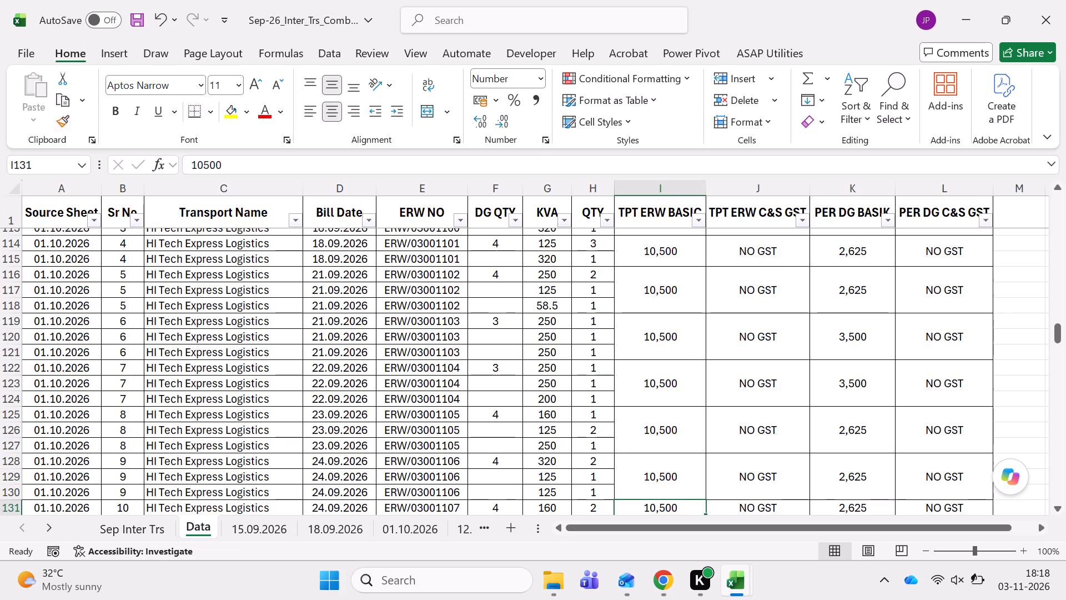
scroll(474, 383, "down", 3)
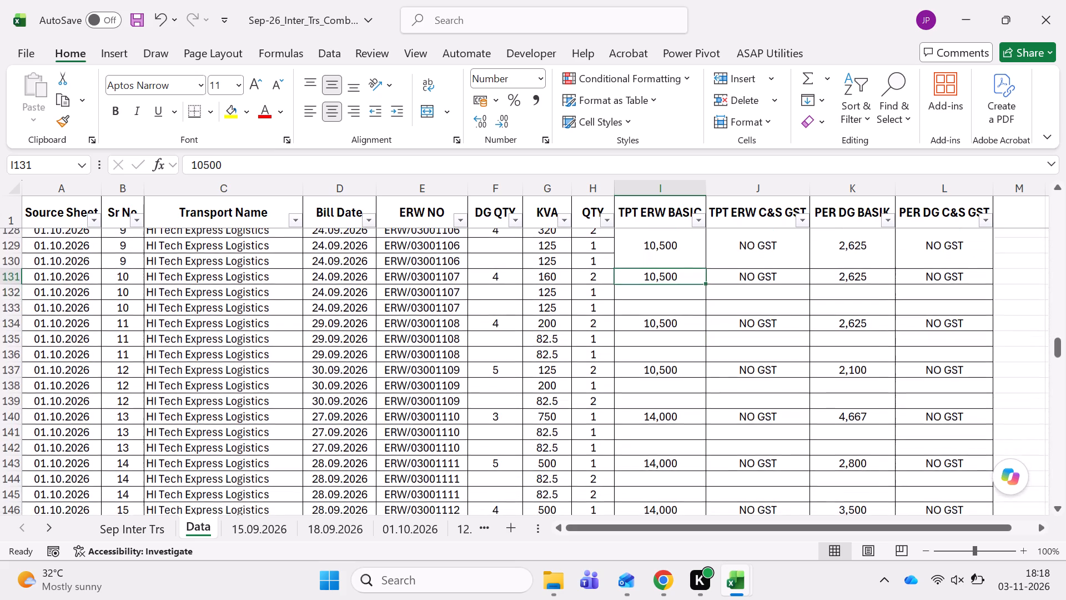
key("shift+Down")
key("shift+Down")
key("alt+h")
key("m")
key("Return")
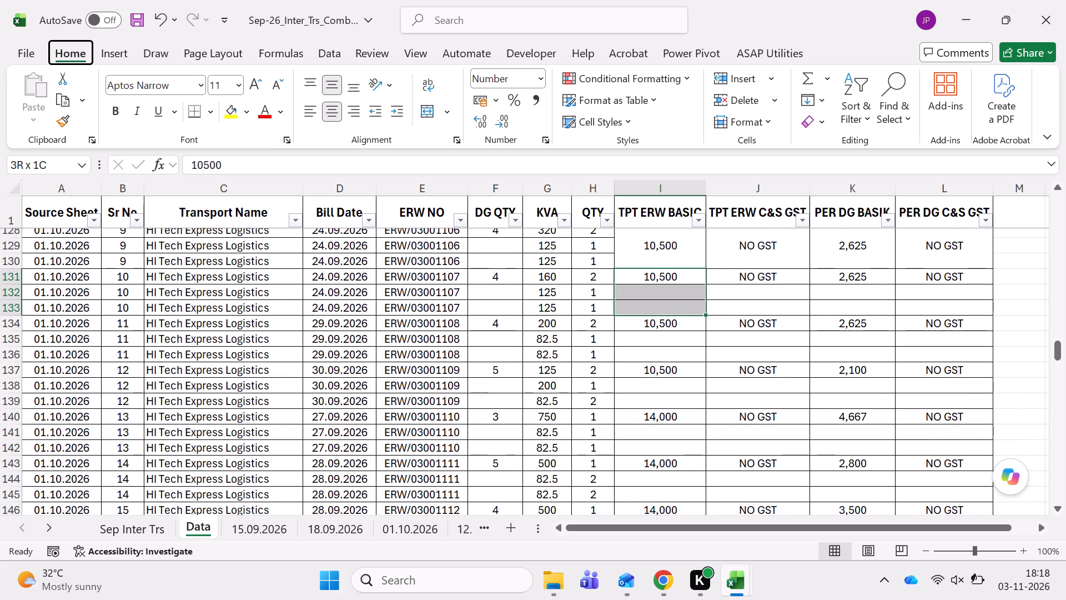
Use Format Painter to copy I131's three-row merge across to columns J, K and L for HI Tech Express Logistics' Sr No 10.
left_click(63, 121)
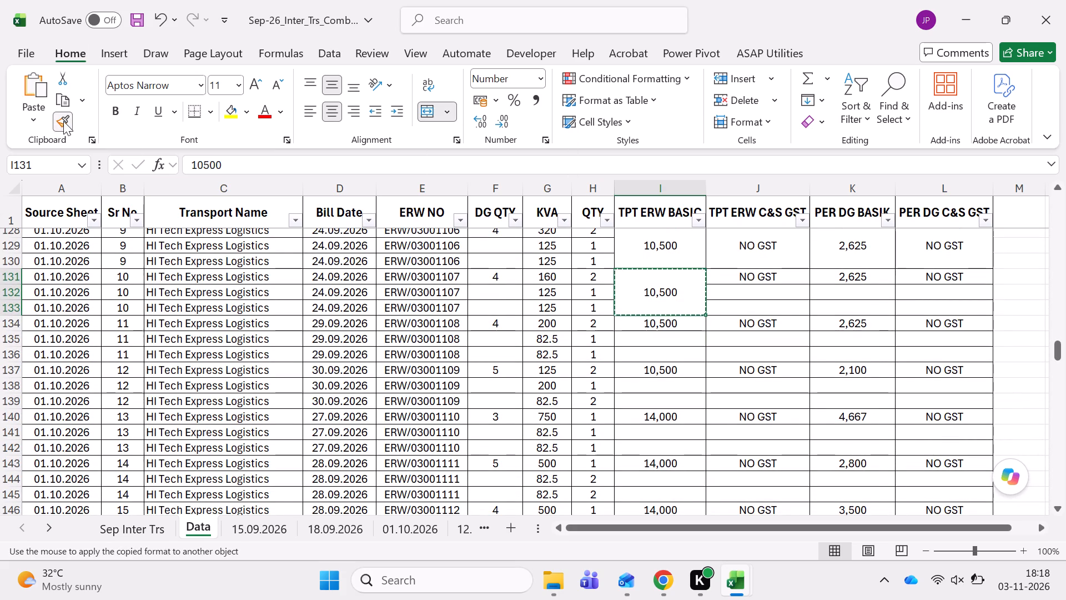
key("Right")
left_click(63, 121)
key("Right")
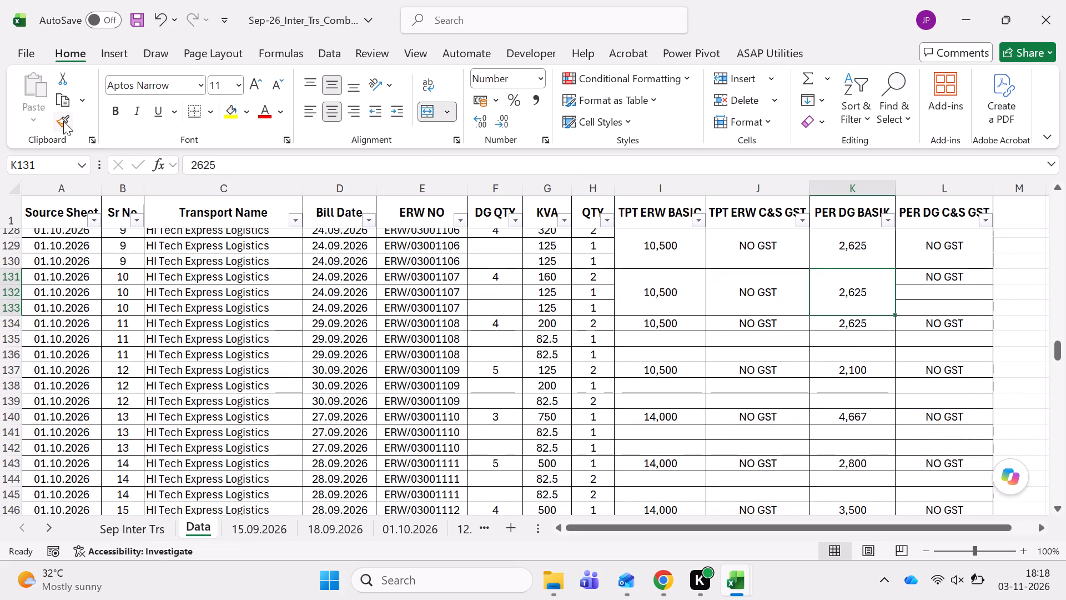
left_click(63, 121)
key("Right")
Merge and center the three TPT ERW BASIC cells I134:I136 for HI Tech Express Logistics' Sr No 11.
key("Left")
key("Left")
key("Left")
key("Left")
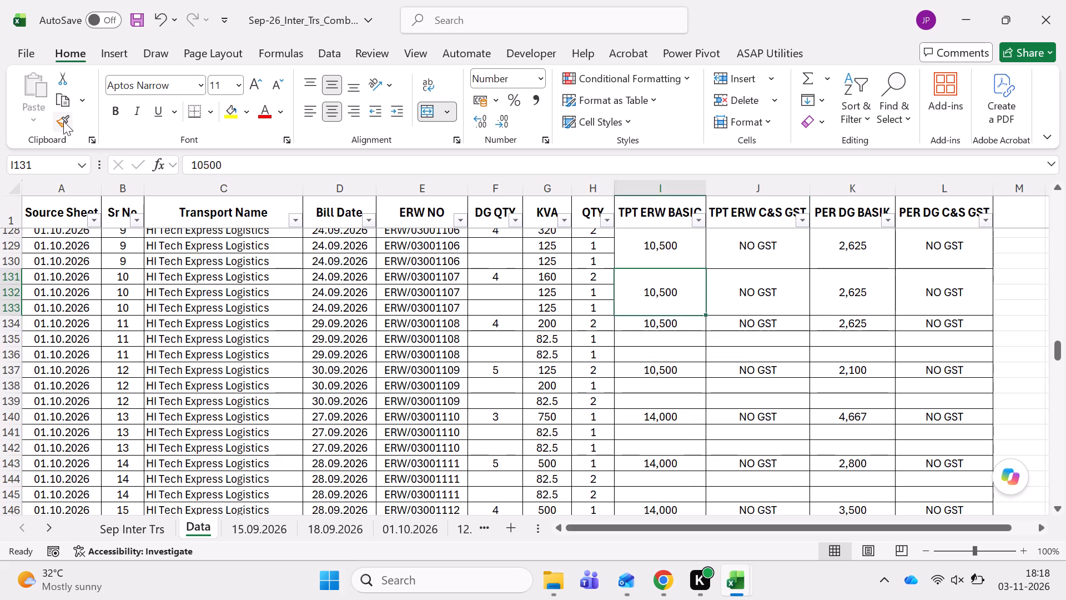
key("Down")
key("Right")
key("Down")
key("shift+Down")
key("shift+Down")
key("alt+h")
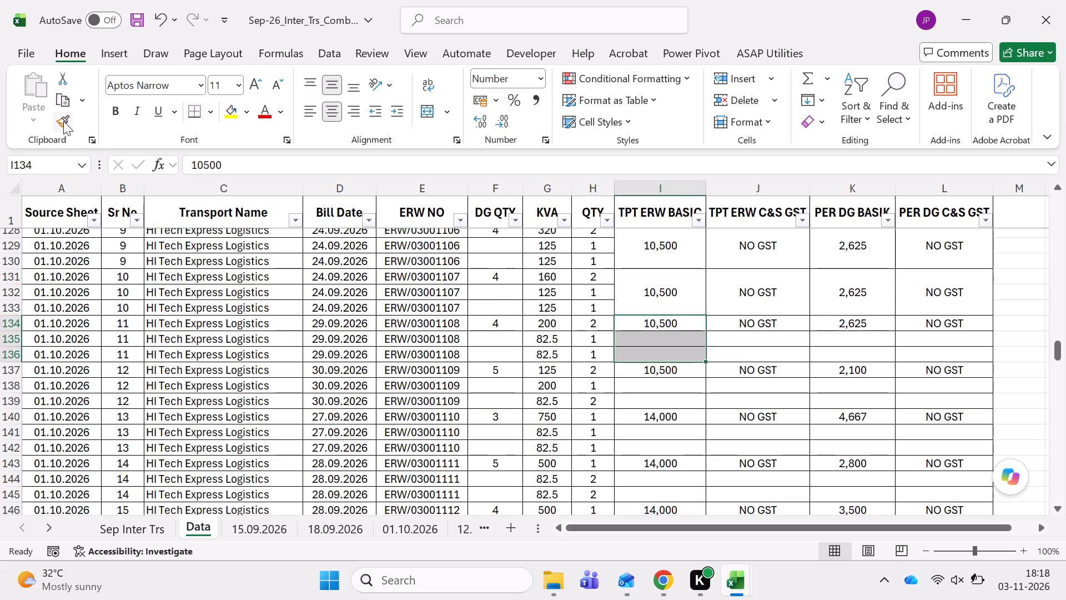
key("m")
key("Return")
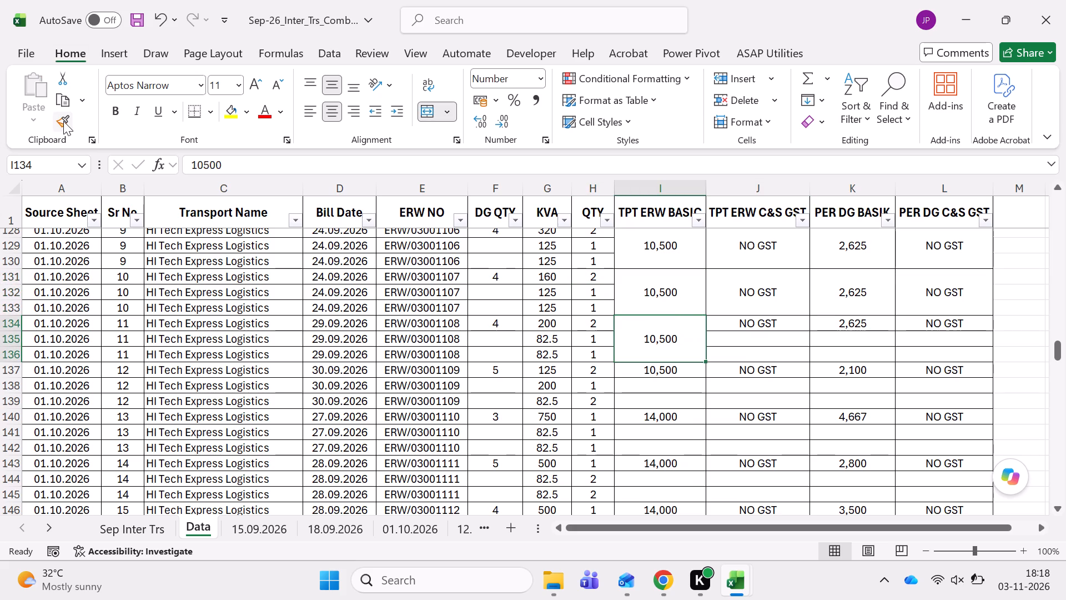
Use Format Painter to copy I134's three-row merge across to columns J, K and L for HI Tech Express Logistics' Sr No 11.
left_click(62, 117)
key("Right")
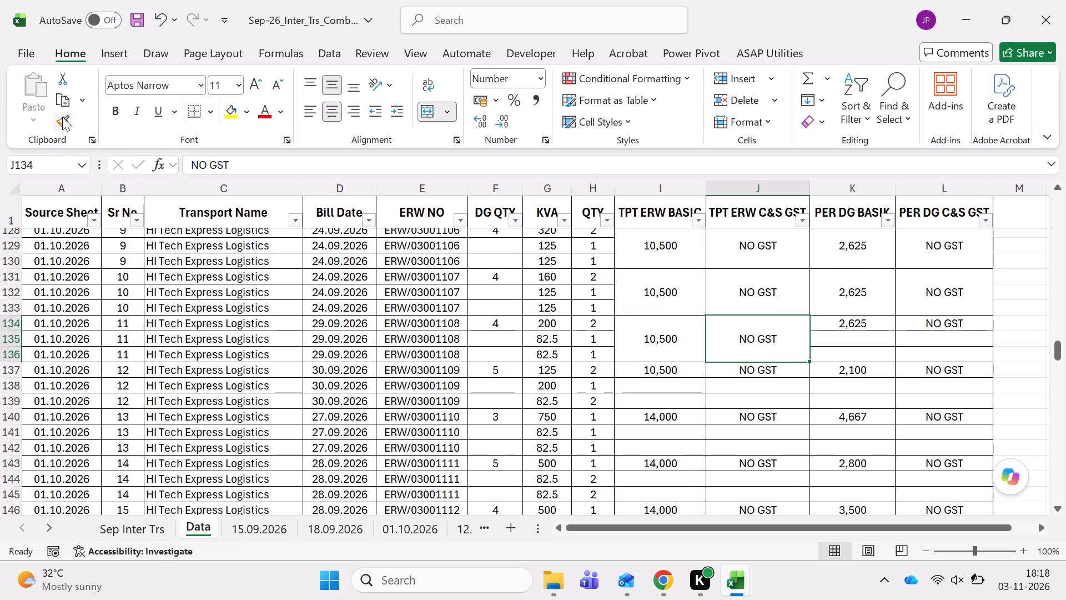
left_click(62, 117)
key("Right")
left_click(62, 117)
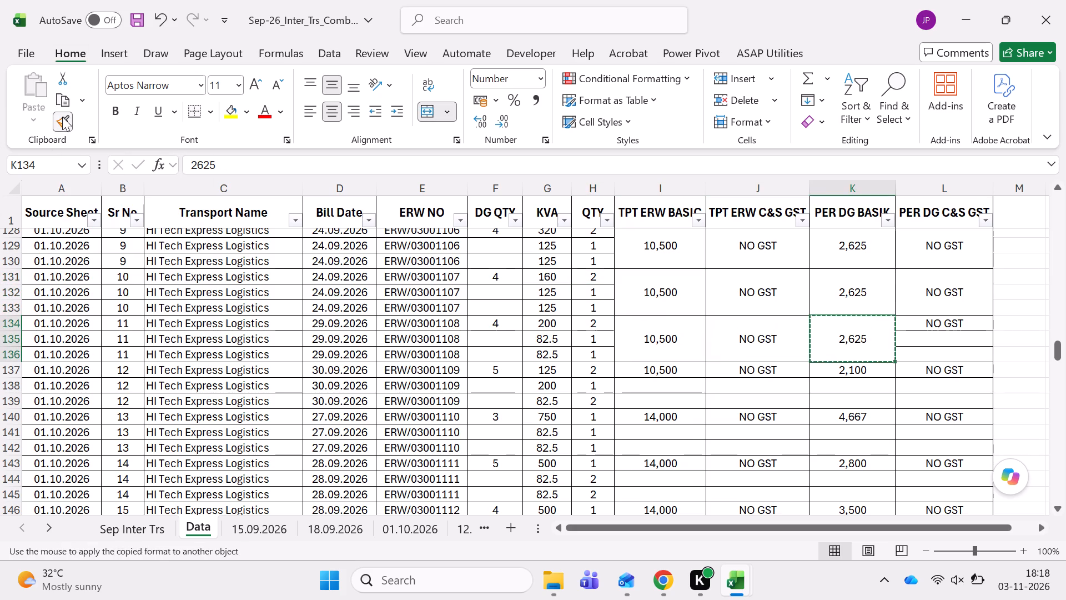
key("Right")
Merge and center the three TPT ERW BASIC cells I137:I139 for HI Tech Express Logistics' Sr No 12.
key("Left")
key("Left")
key("Left")
key("Down")
key("shift+Down")
key("shift+Down")
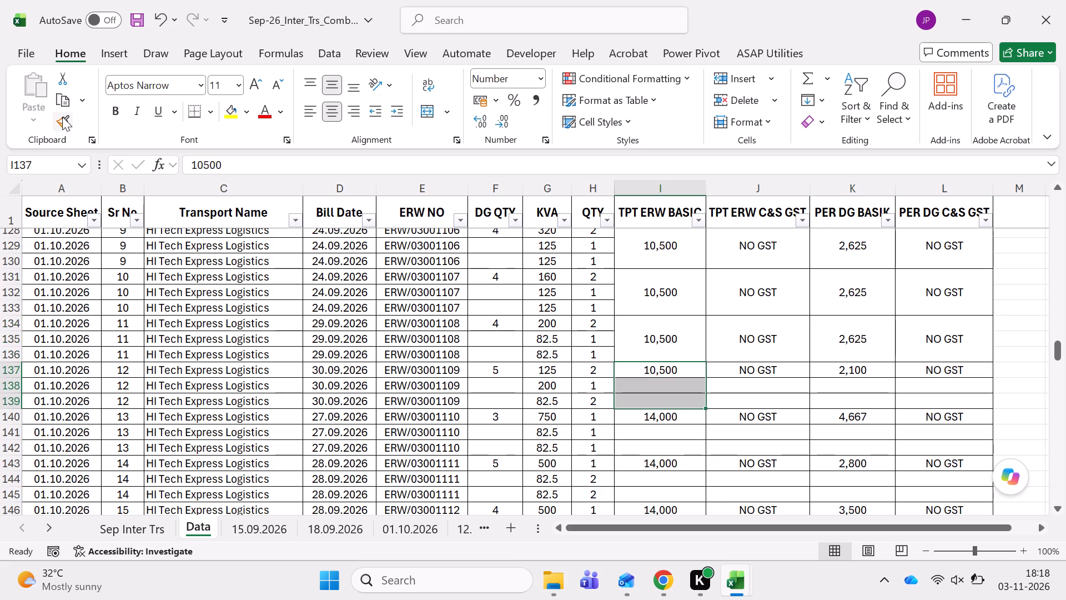
key("alt+h")
key("m")
key("Return")
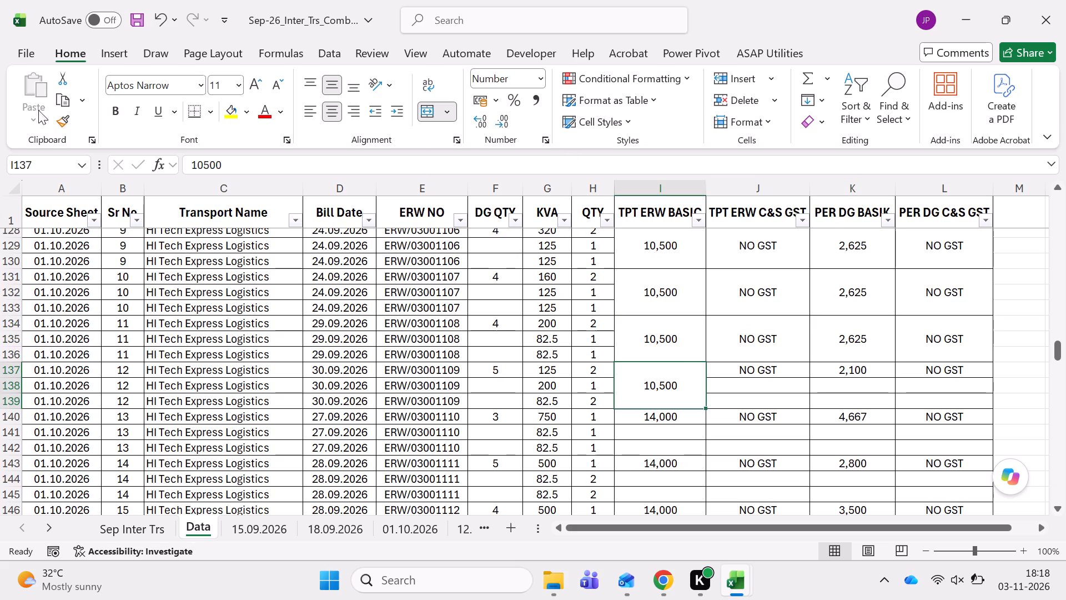
Use Format Painter to copy I137's three-row merge across to columns J, K and L for HI Tech Express Logistics' Sr No 12.
left_click(68, 127)
key("Right")
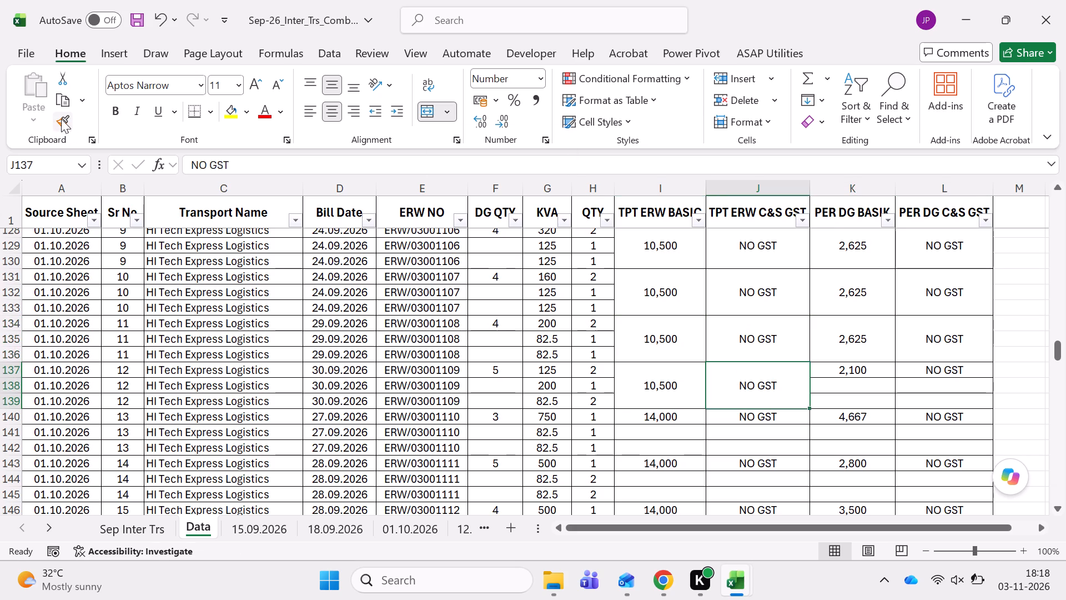
left_click(61, 119)
key("Right")
left_click(61, 119)
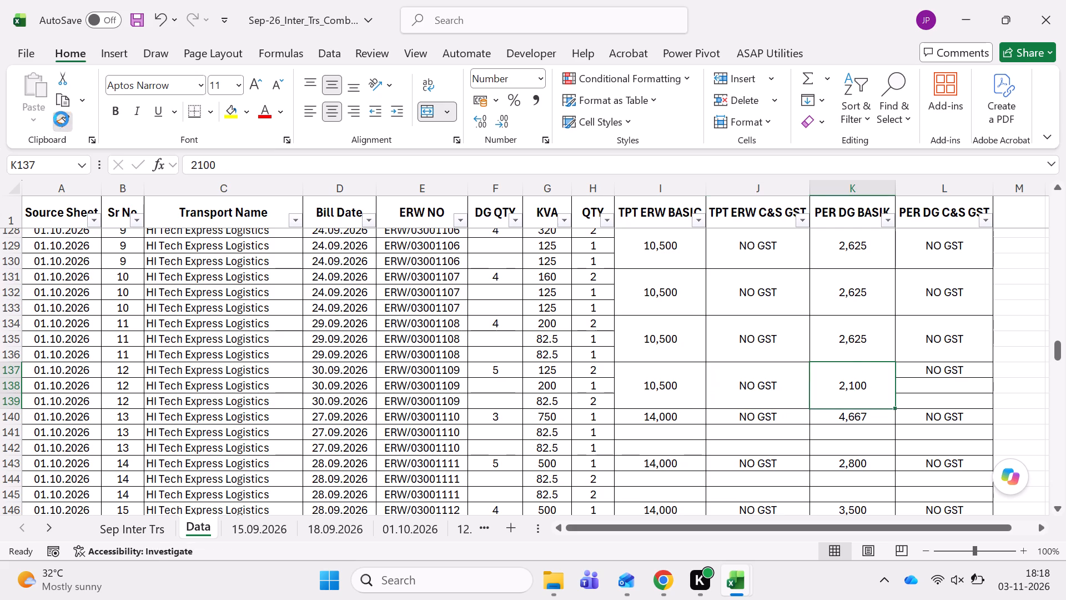
key("Right")
Merge and center the three TPT ERW BASIC cells I140:I142 for HI Tech Express Logistics' Sr No 13.
key("Down")
key("Left")
key("Left")
key("Left")
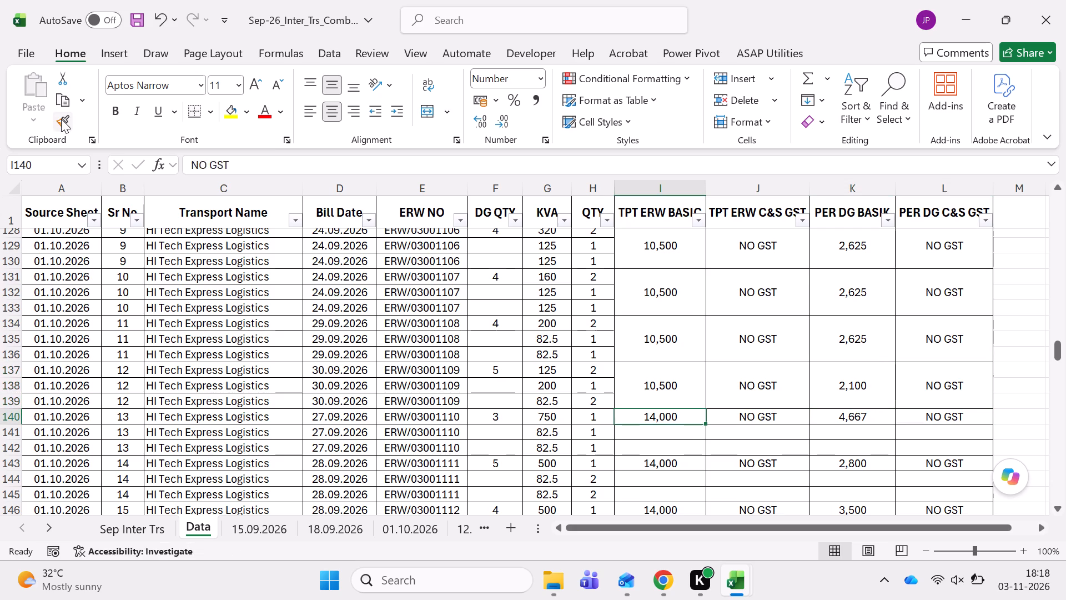
key("shift+Down")
key("shift+Down")
left_click(61, 119)
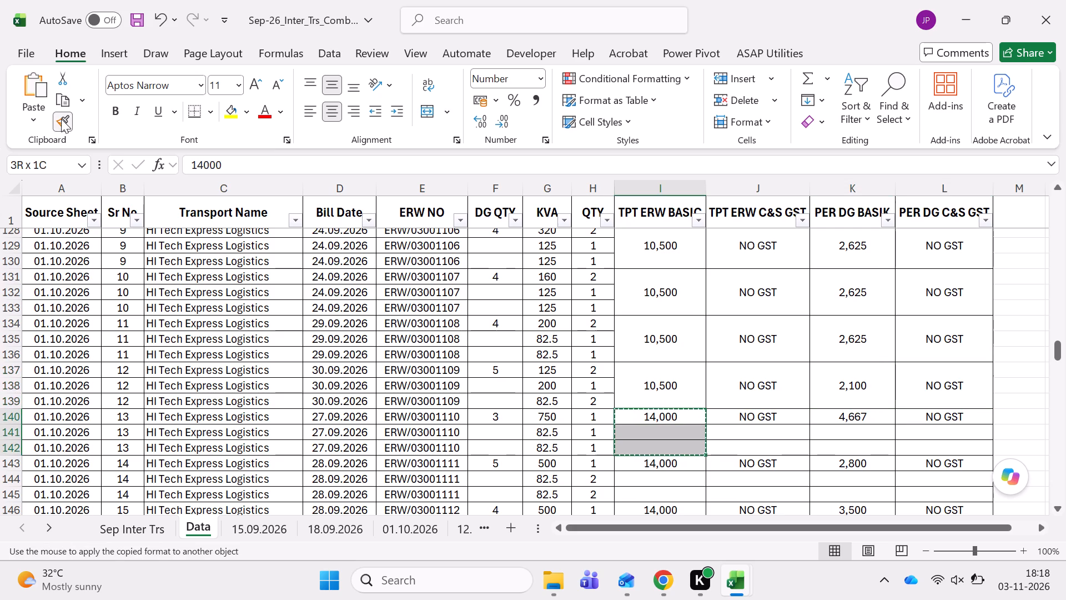
key("Escape")
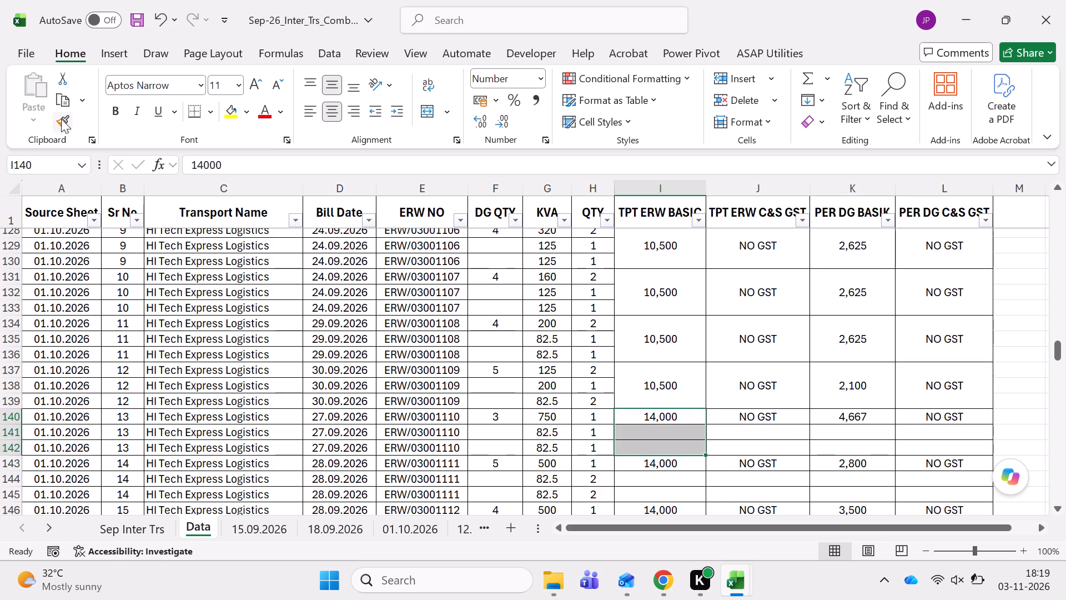
key("alt+h")
key("m")
key("Return")
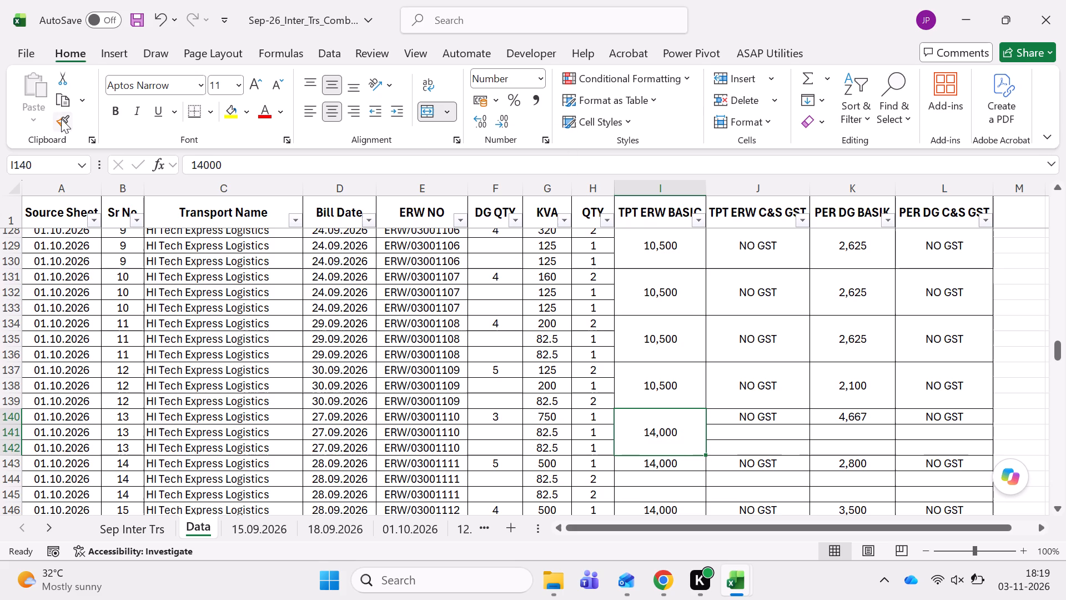
Use Format Painter to copy I140's three-row merge across to columns J, K and L for HI Tech Express Logistics' Sr No 13.
left_click(61, 119)
key("Right")
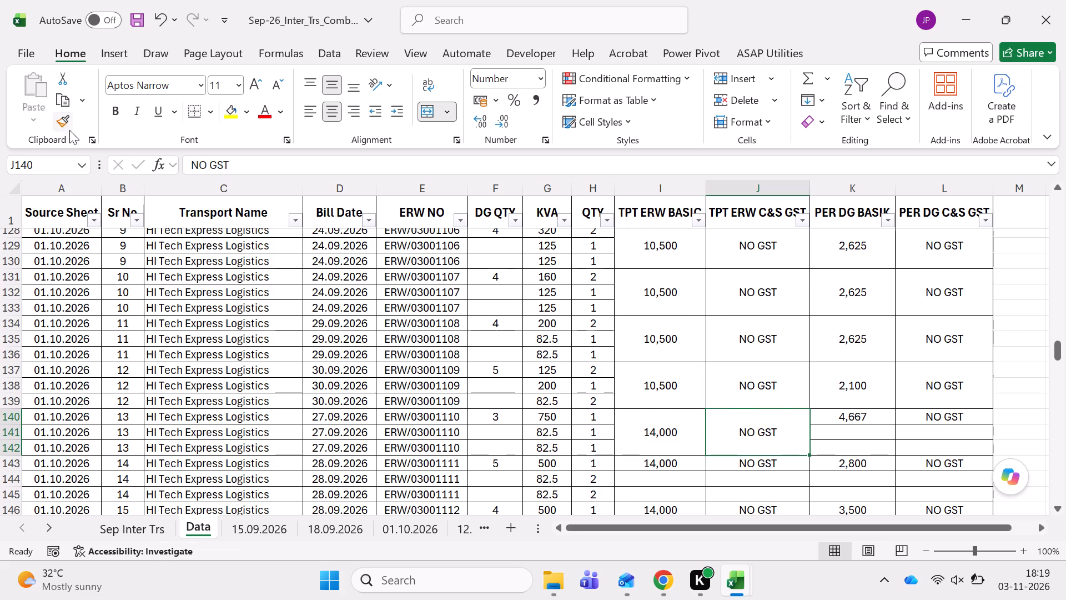
left_click(69, 130)
key("Right")
left_click(69, 130)
key("Right")
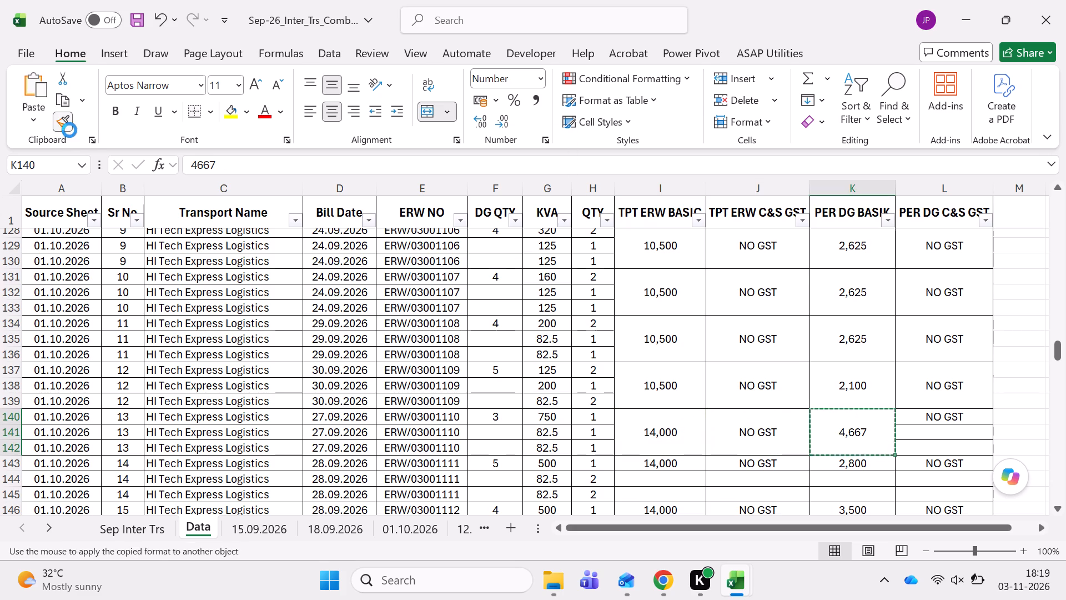
Merge and center the three TPT ERW BASIC cells I143:I145 for HI Tech Express Logistics' Sr No 14.
key("Left")
key("Left")
key("Left")
key("Down")
scroll(519, 404, "down", 1)
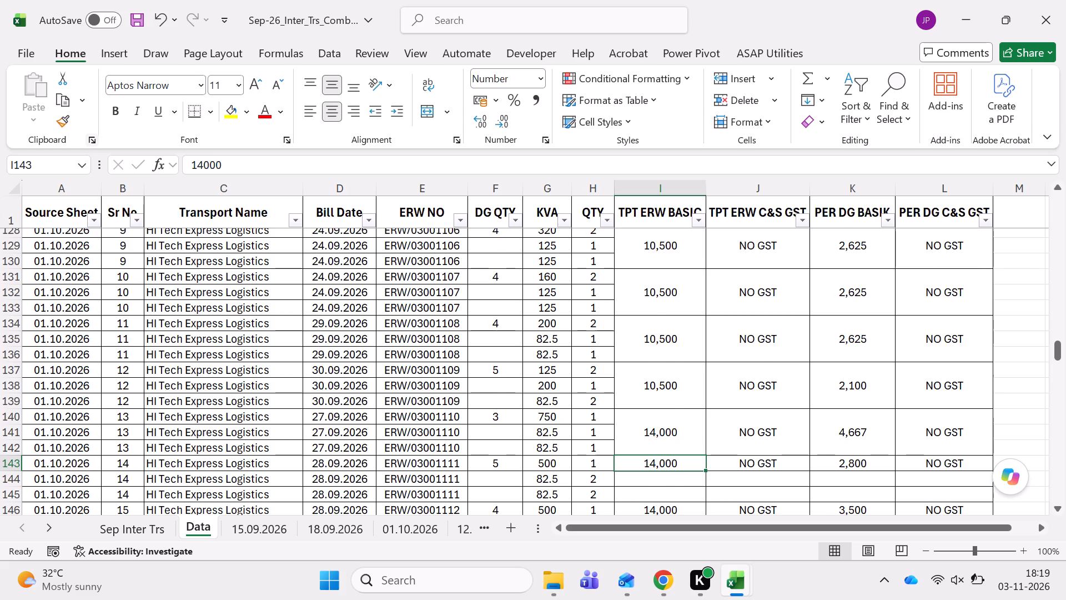
scroll(519, 404, "down", 2)
key("shift+Down")
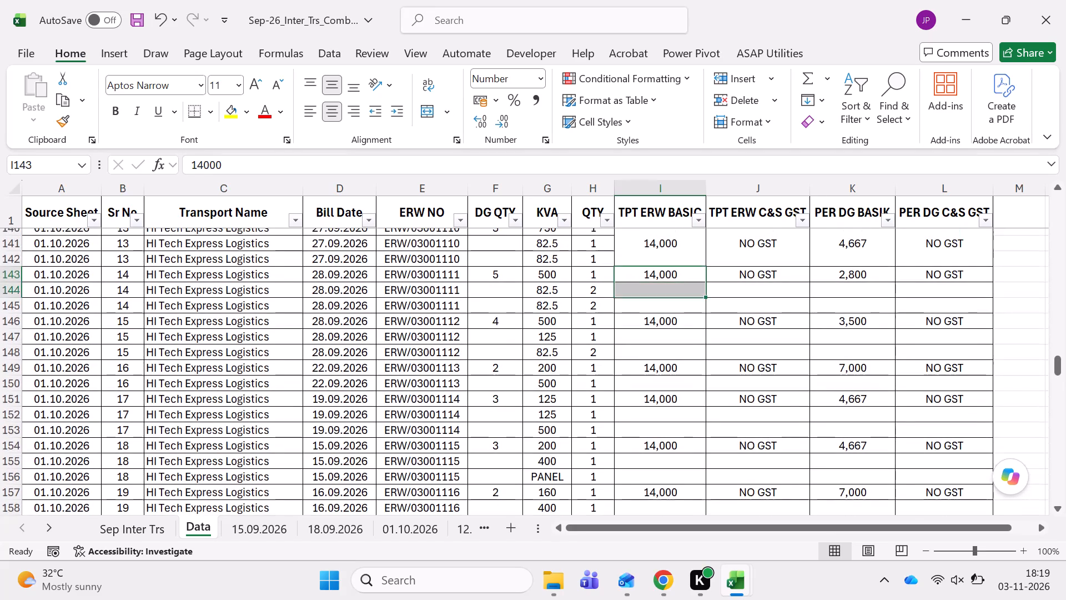
key("shift+Down")
key("alt+h")
key("m")
key("Return")
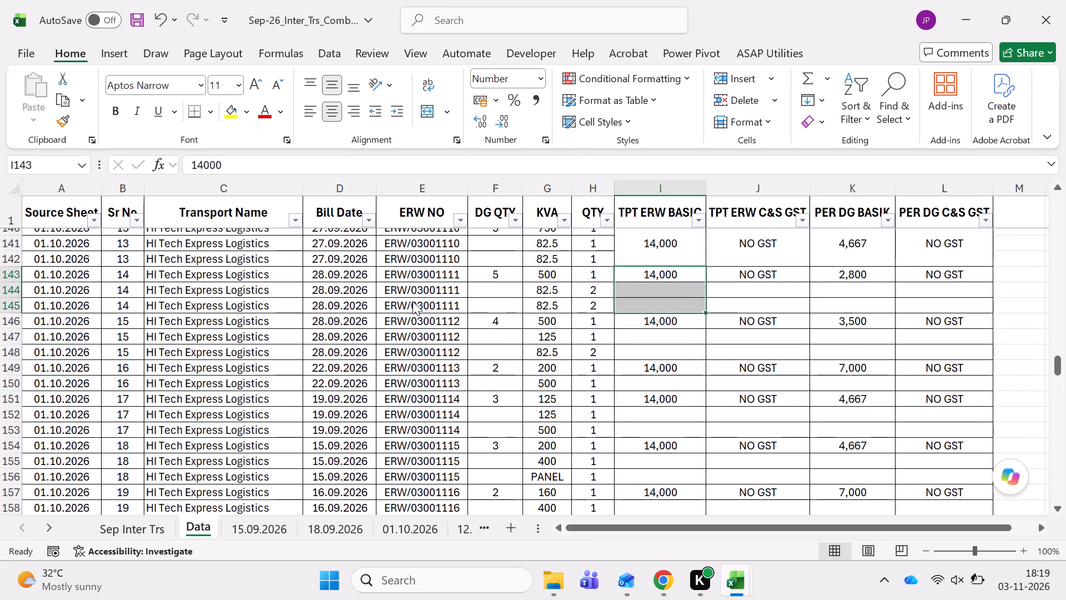
Use Format Painter to copy I143's three-row merge across to columns J, K and L for HI Tech Express Logistics' Sr No 14.
left_click(66, 122)
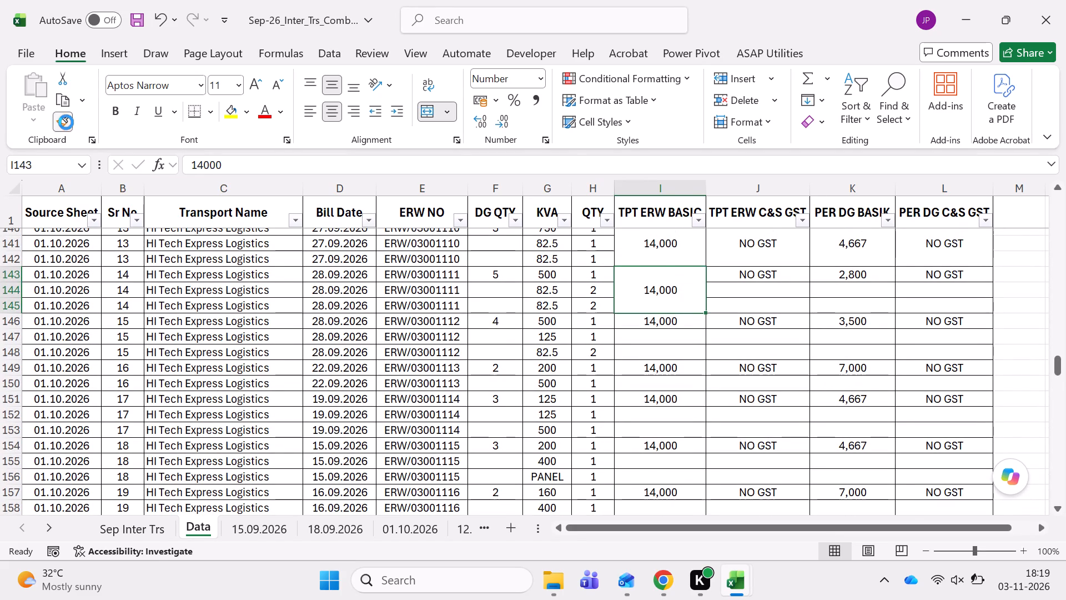
key("Right")
left_click(66, 122)
key("Right")
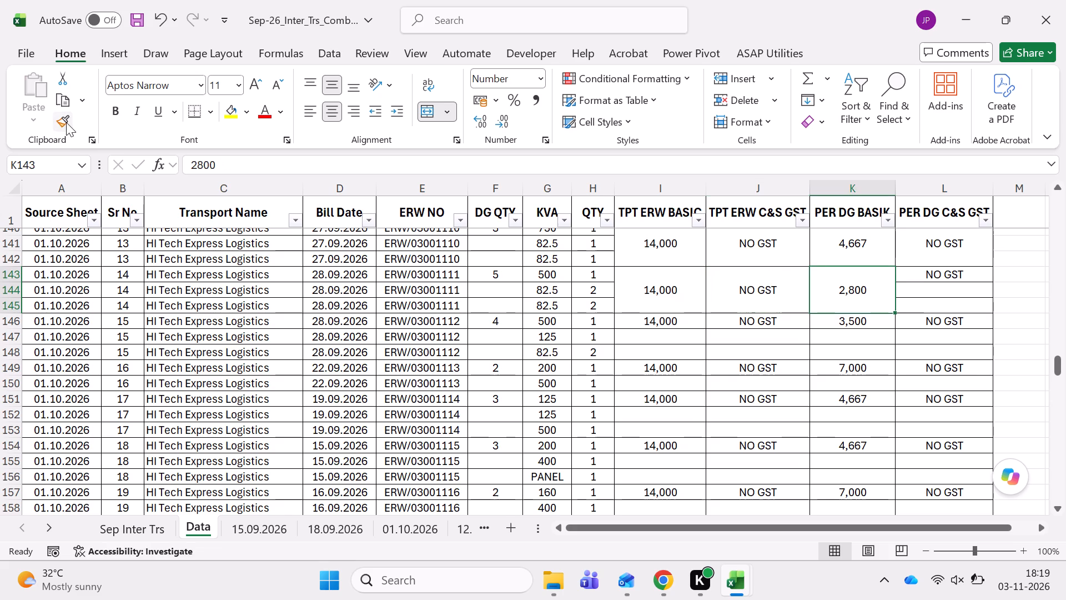
left_click(66, 122)
key("Right")
Merge and center the three TPT ERW BASIC cells I146:I148 for HI Tech Express Logistics' Sr No 15.
key("Left")
key("Left")
key("Down")
key("Left")
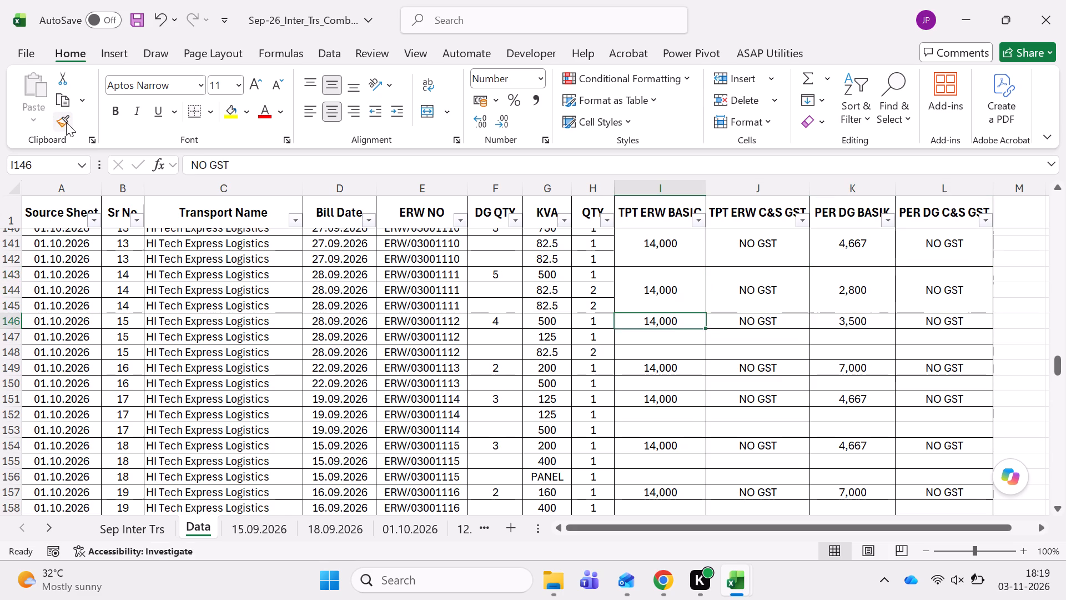
key("shift+Down")
key("shift+Down")
key("alt+h")
key("m")
key("Return")
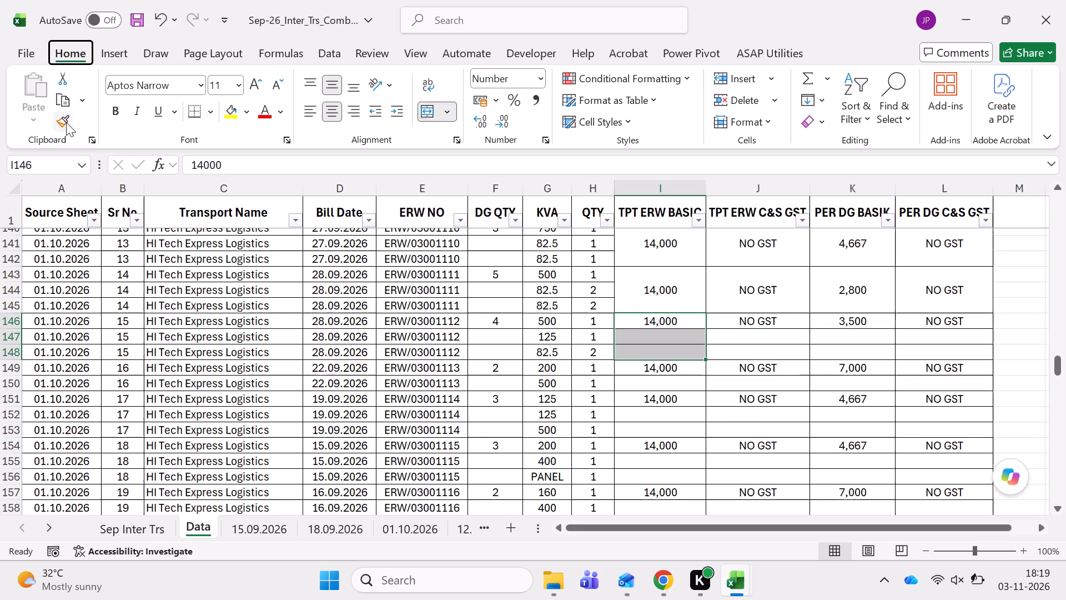
Use Format Painter to copy I146's three-row merge across to columns J, K and L for HI Tech Express Logistics' Sr No 15.
left_click(64, 124)
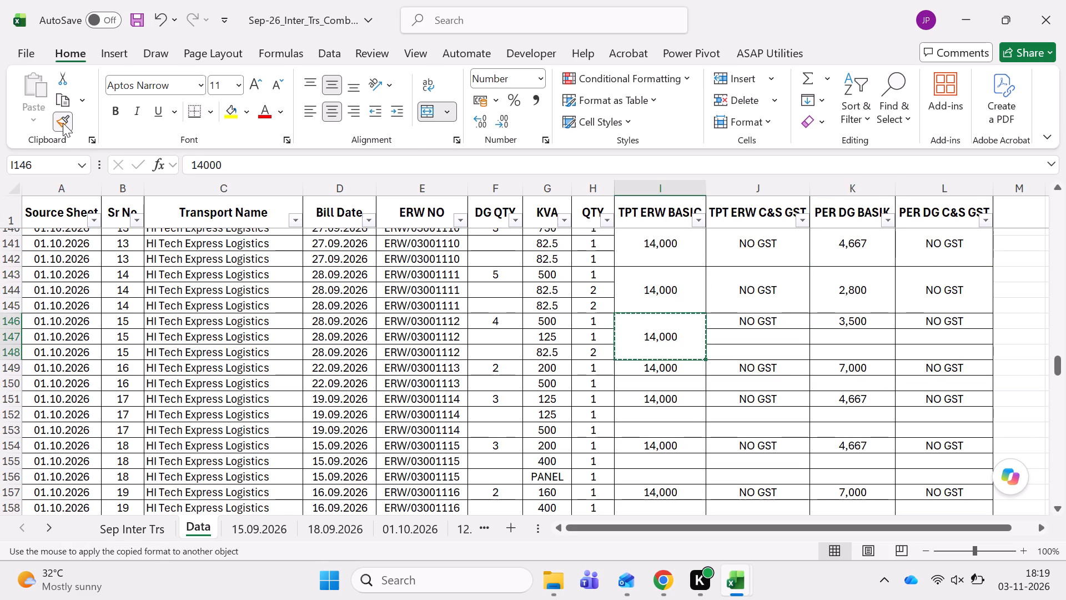
key("Right")
left_click(63, 123)
key("Right")
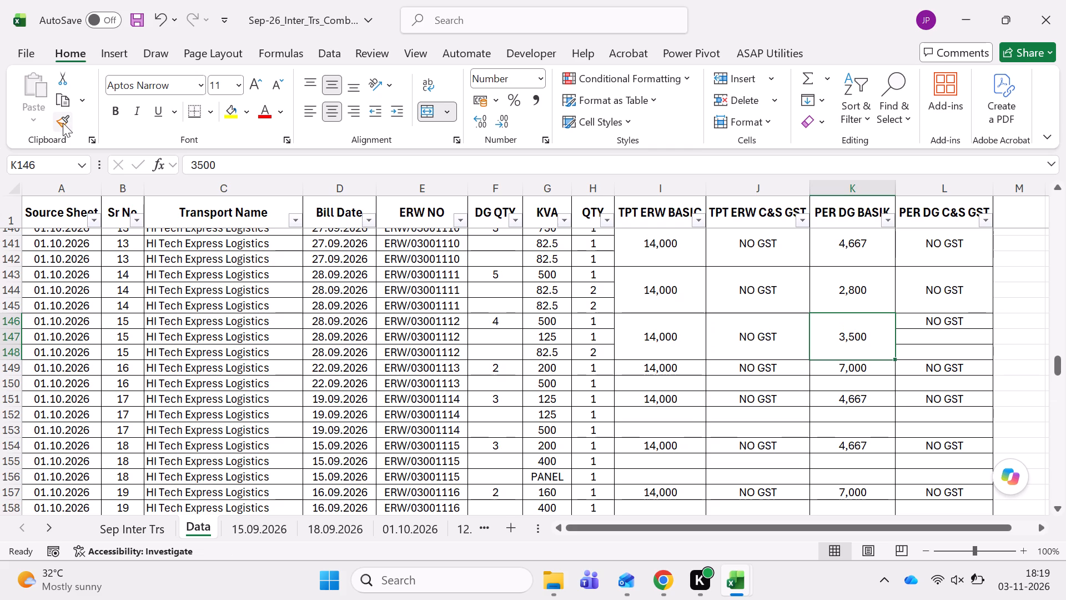
left_click(63, 123)
key("Right")
Merge and center the two TPT ERW BASIC cells I149:I150 for HI Tech Express Logistics' Sr No 16.
key("Left")
key("Left")
key("Left")
key("Down")
key("shift+Down")
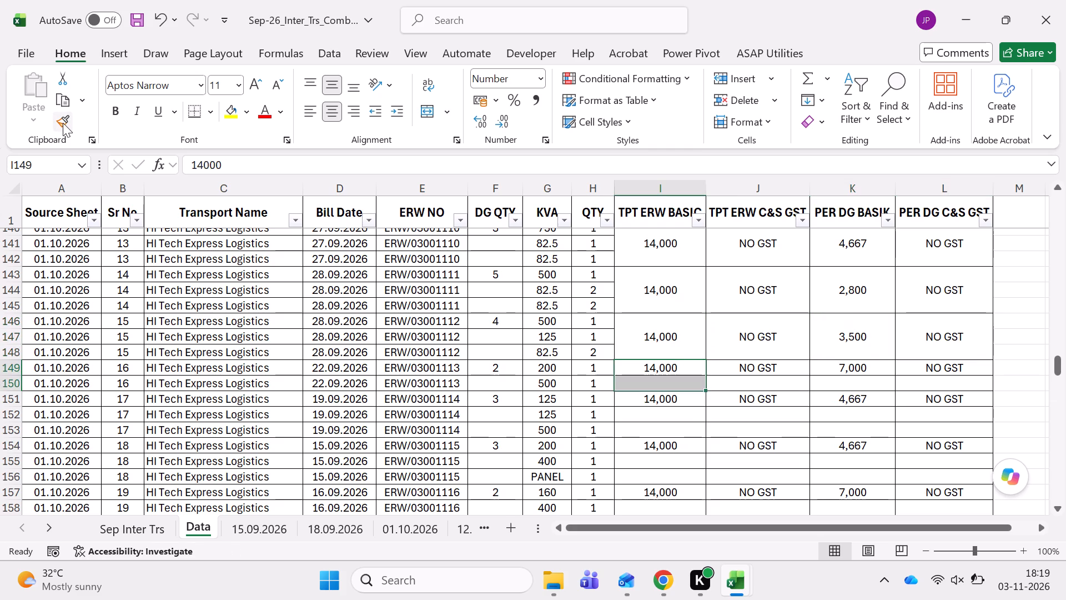
key("alt+h")
key("m")
key("Return")
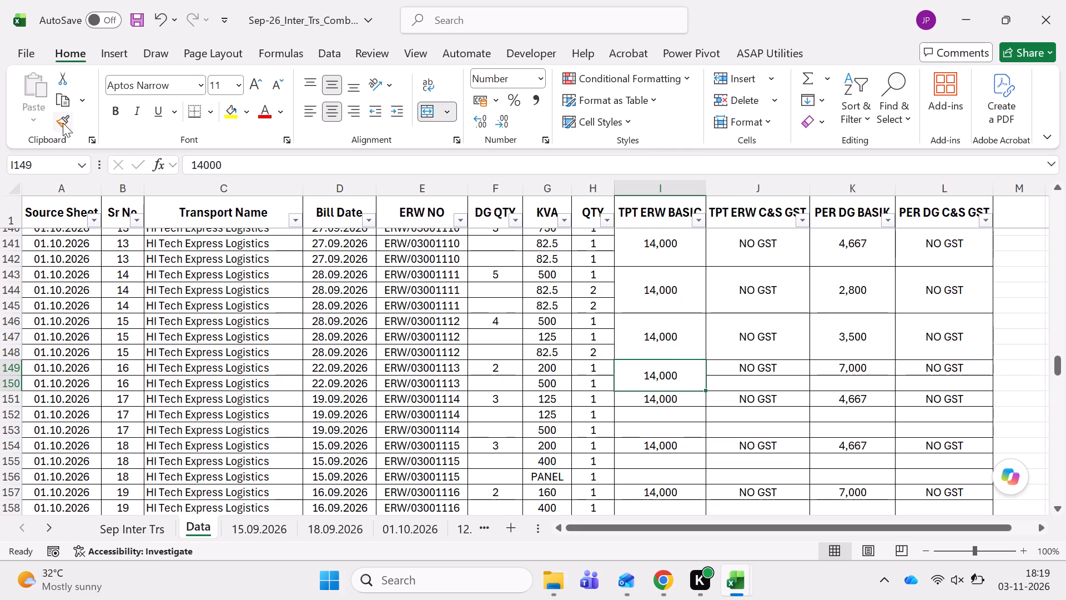
Use Format Painter to copy I149's two-row merge across to columns J, K and L for HI Tech Express Logistics' Sr No 16.
left_click(63, 123)
key("Right")
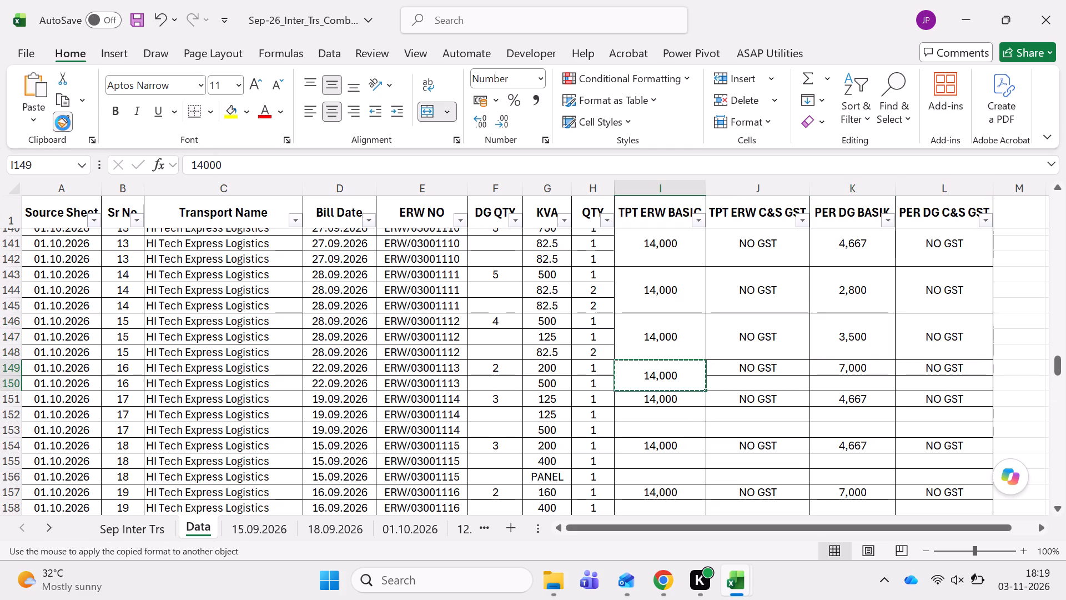
left_click(63, 123)
key("Right")
left_click(63, 123)
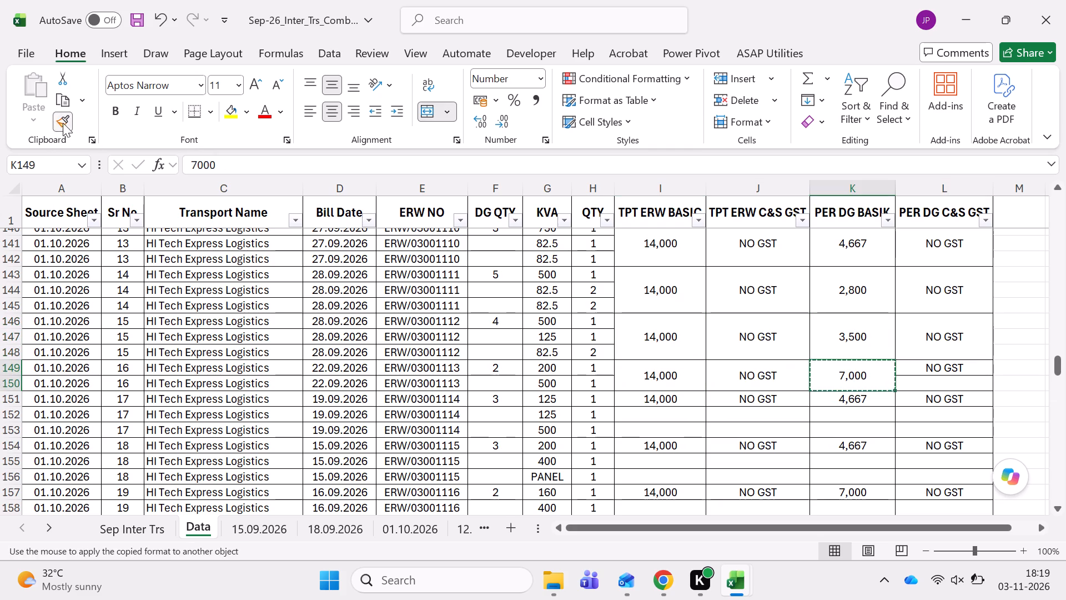
key("Right")
Save the combined Sep-26 Inter Trs workbook with the merged rate cells.
key("Left")
key("Left")
key("Left")
key("ctrl+s")
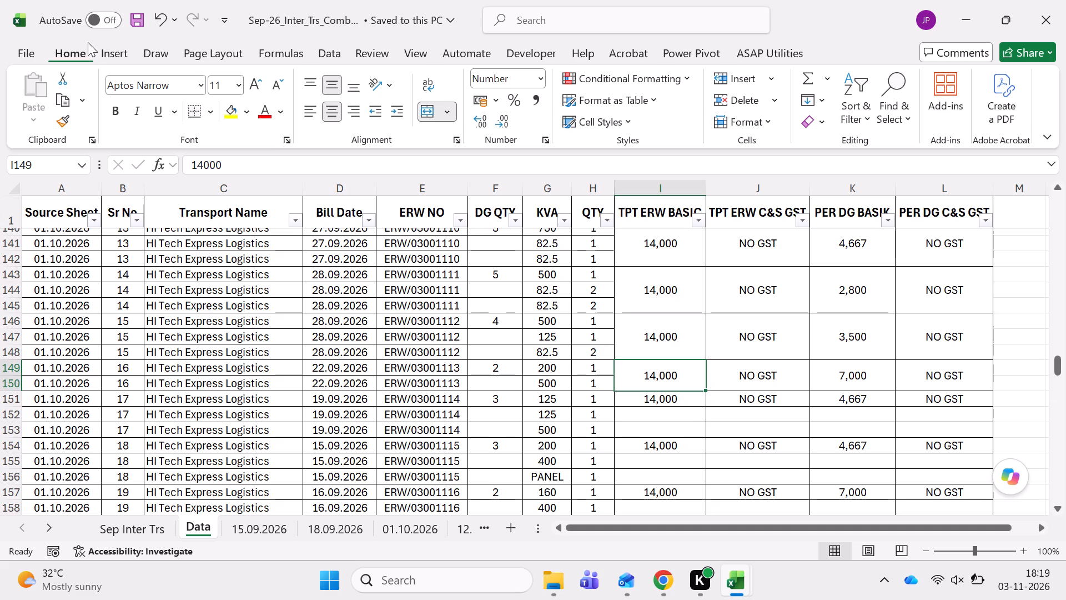
key("ctrl+s")
key("ctrl+s")
key("ctrl+s")
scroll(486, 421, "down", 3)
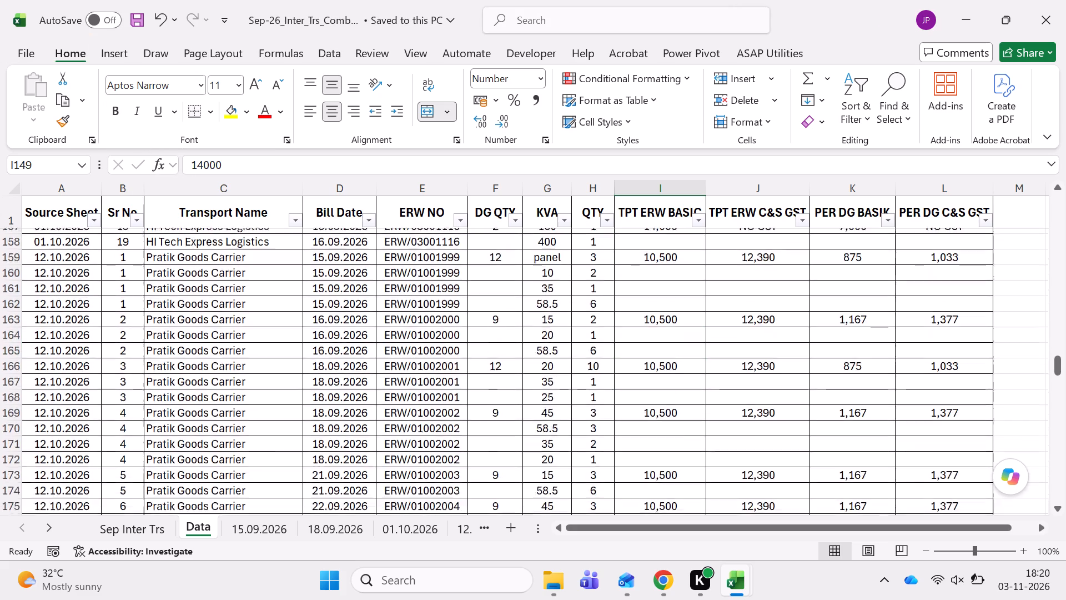
Save the combined Sep-26 Inter Trs workbook once more and close it.
scroll(486, 421, "down", 4)
scroll(486, 421, "up", 1)
key("ctrl+s")
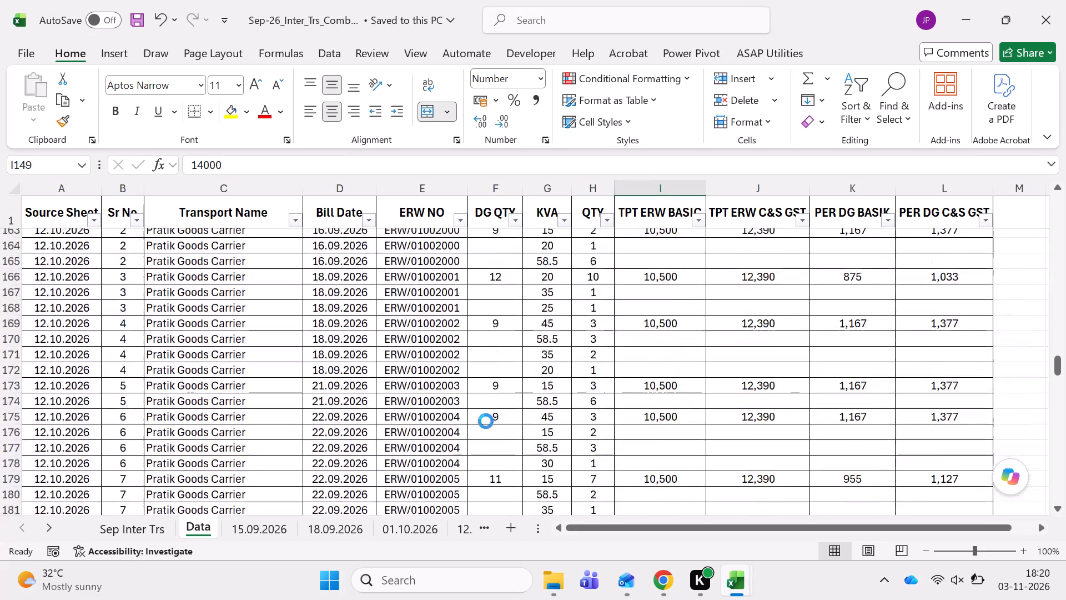
left_click(1050, 19)
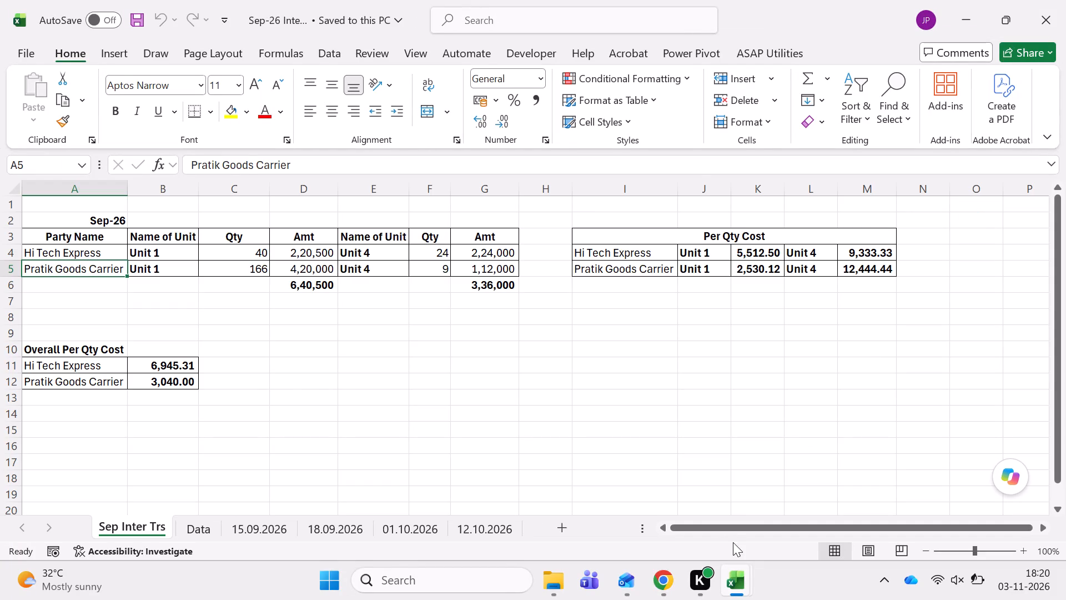
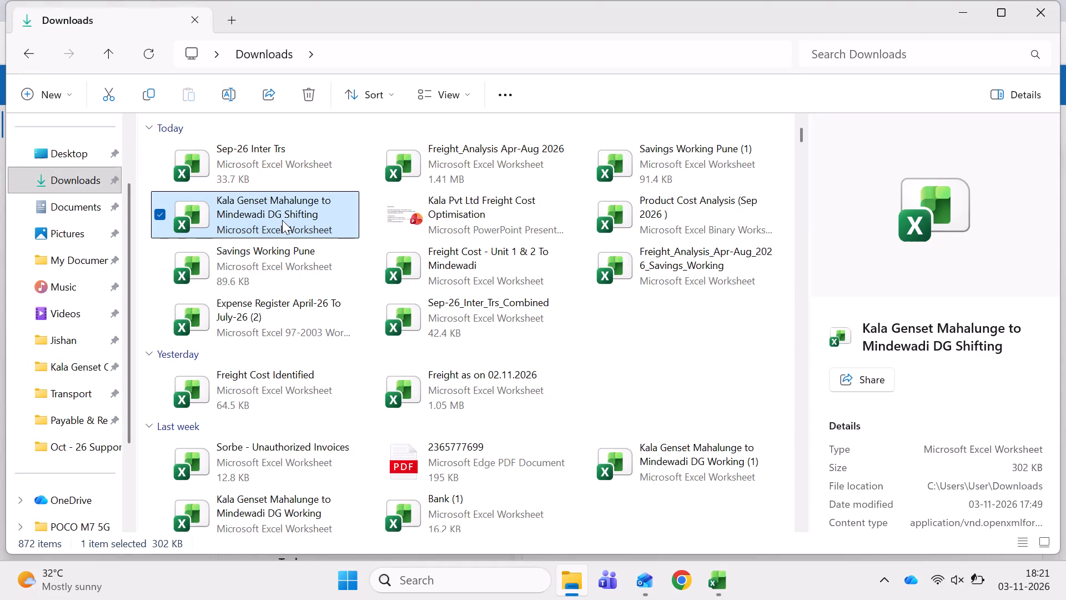
left_click(439, 232)
left_click(621, 226)
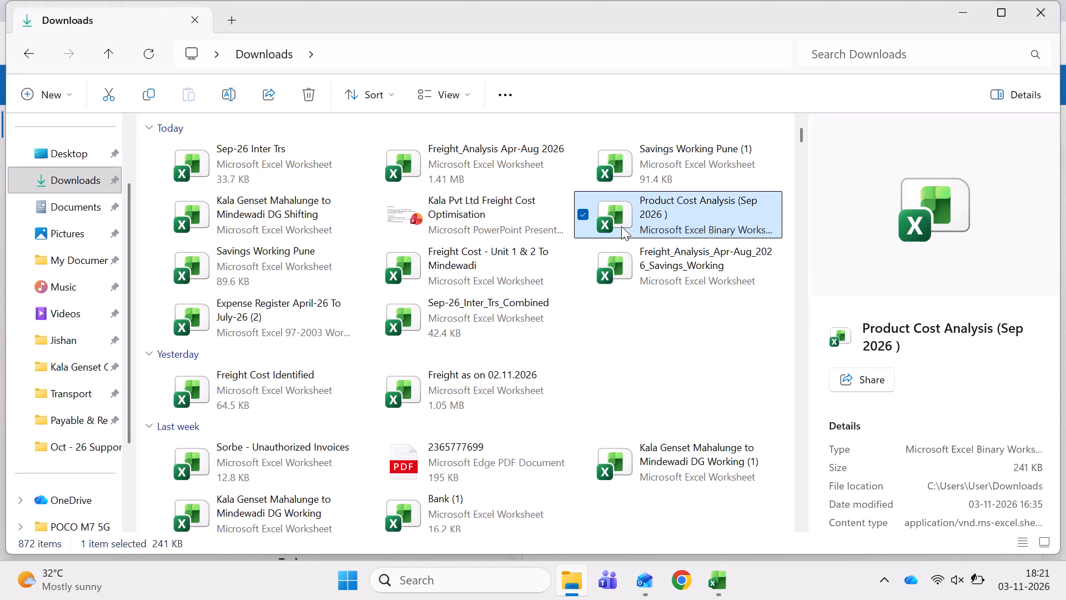
key("Delete")
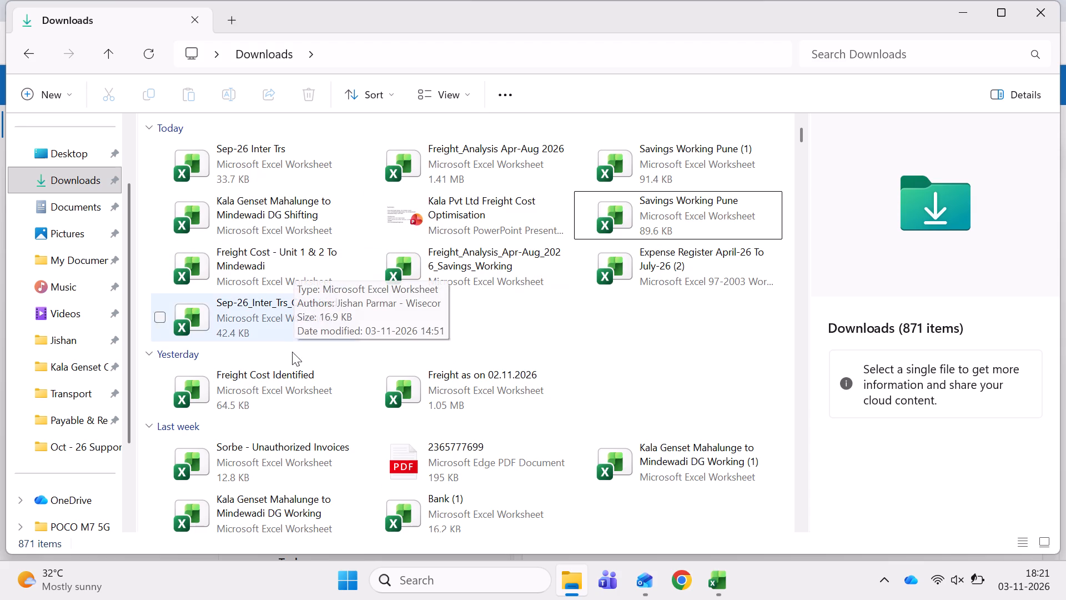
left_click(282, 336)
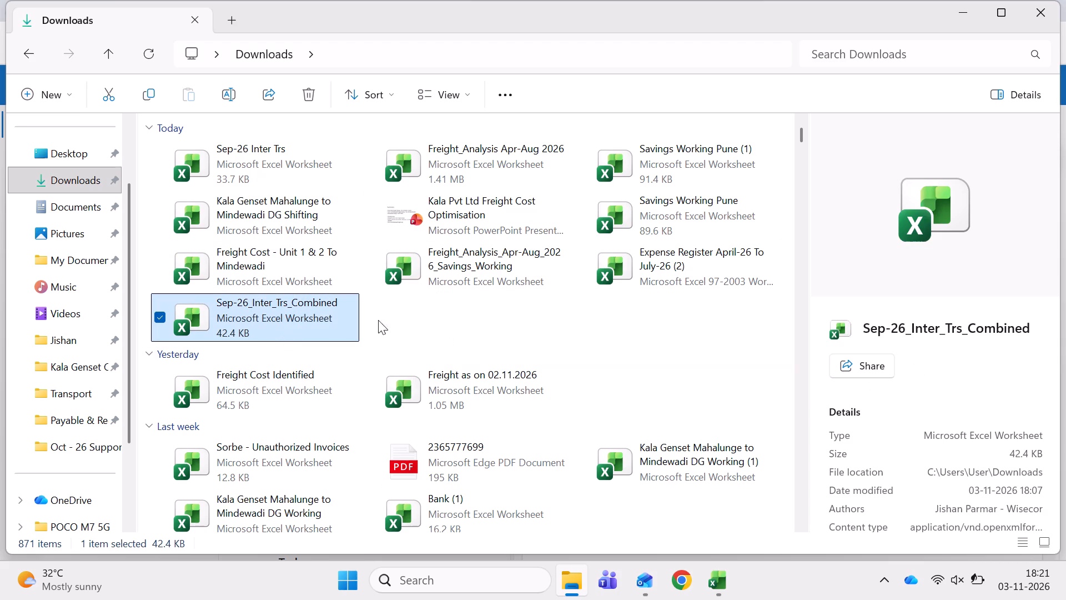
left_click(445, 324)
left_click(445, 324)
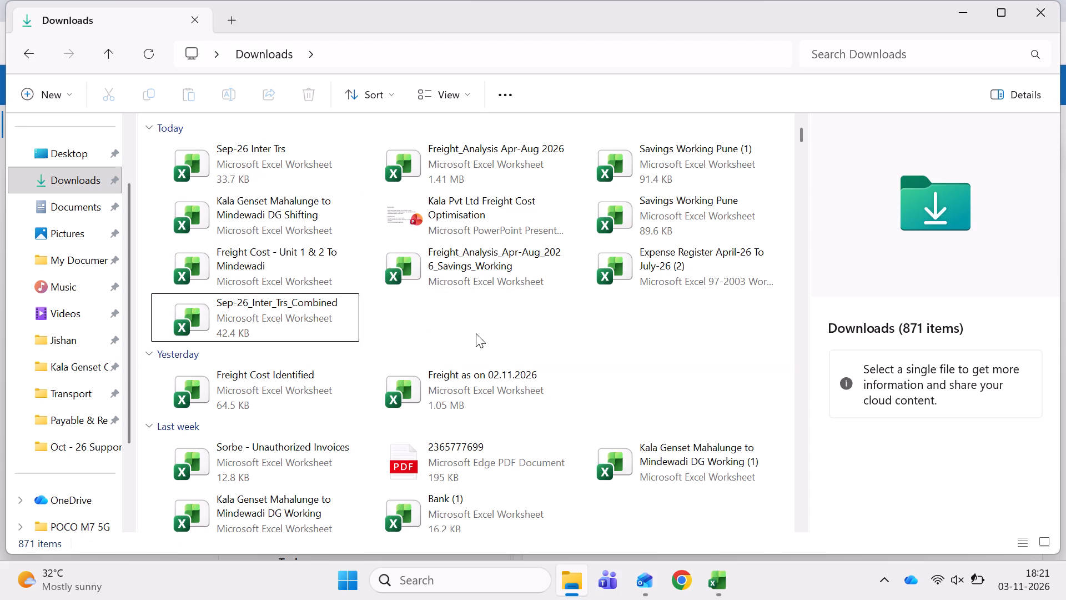